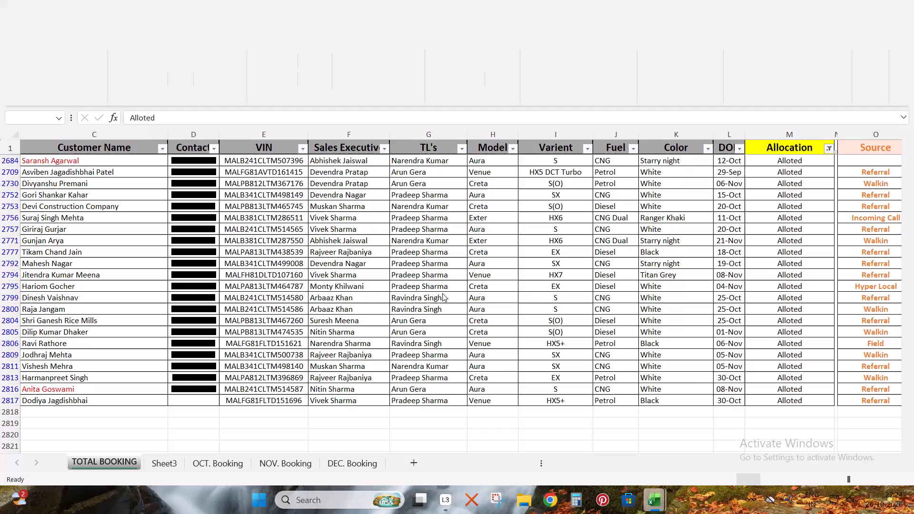
# Save all three open workbooks: BOOKING LIST, ALLOCATION STOCK SHEET and Book - Copy - Copy.
pyautogui.scroll(-2, 565, 280)
pyautogui.scroll(2, 565, 280)
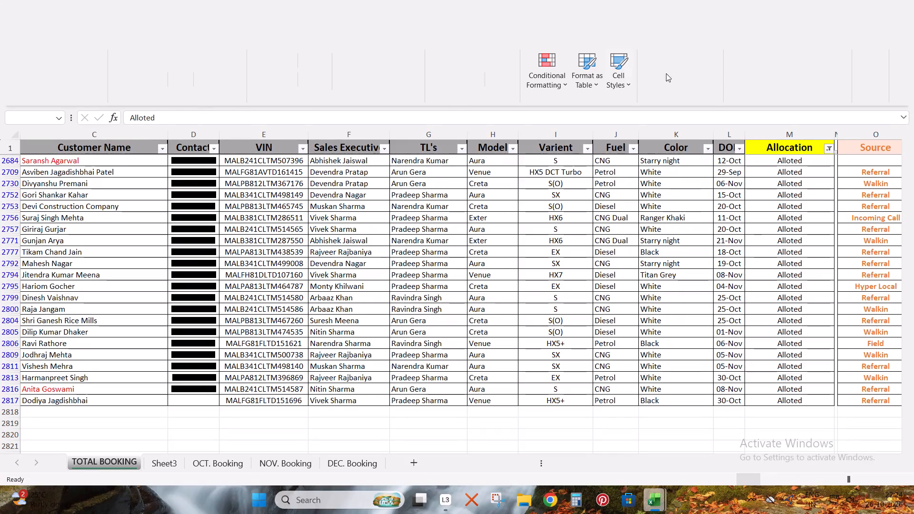
pyautogui.click(659, 495)
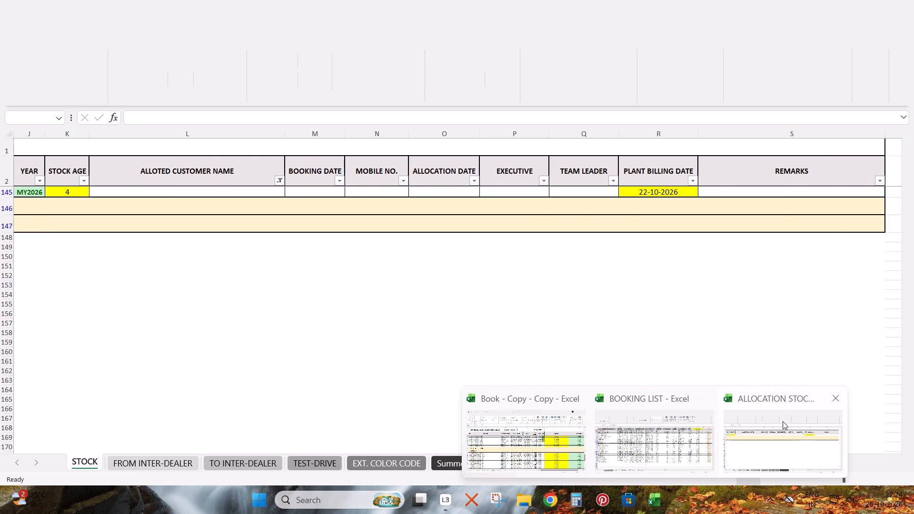
pyautogui.click(686, 435)
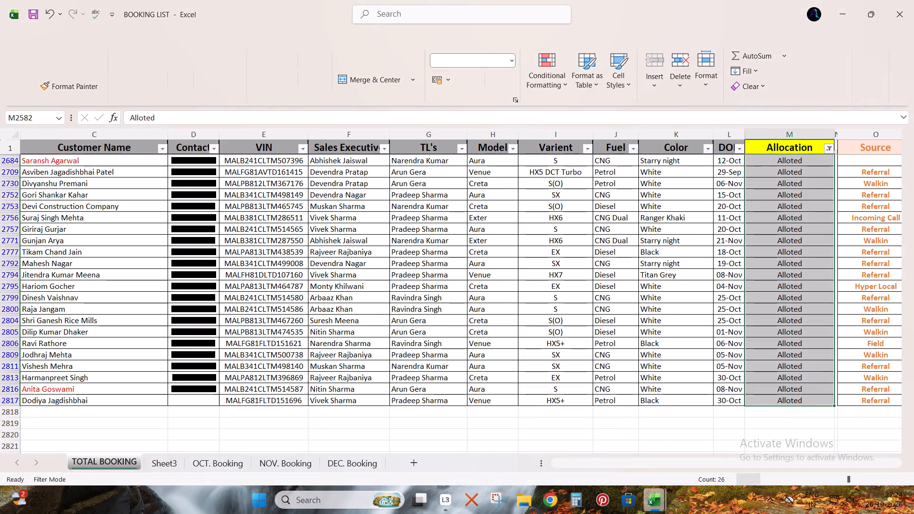
pyautogui.click(35, 6)
pyautogui.click(664, 501)
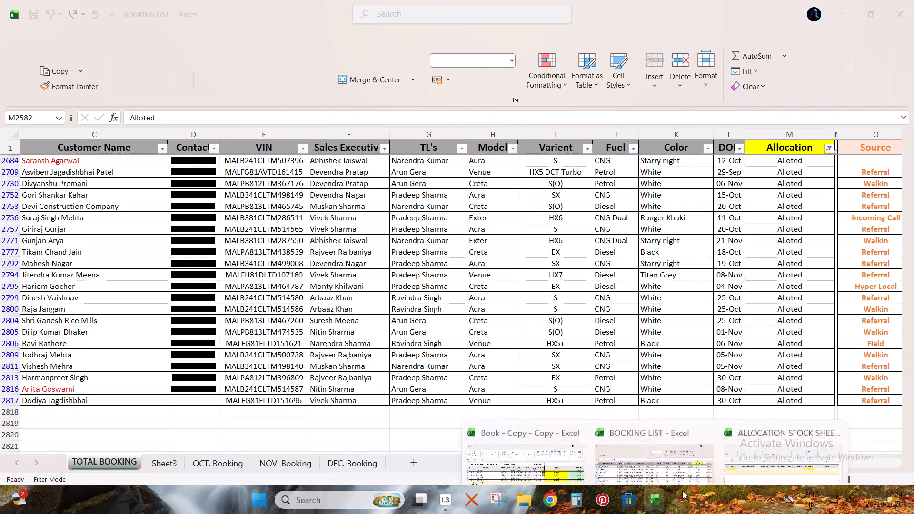
pyautogui.click(754, 444)
pyautogui.click(30, 12)
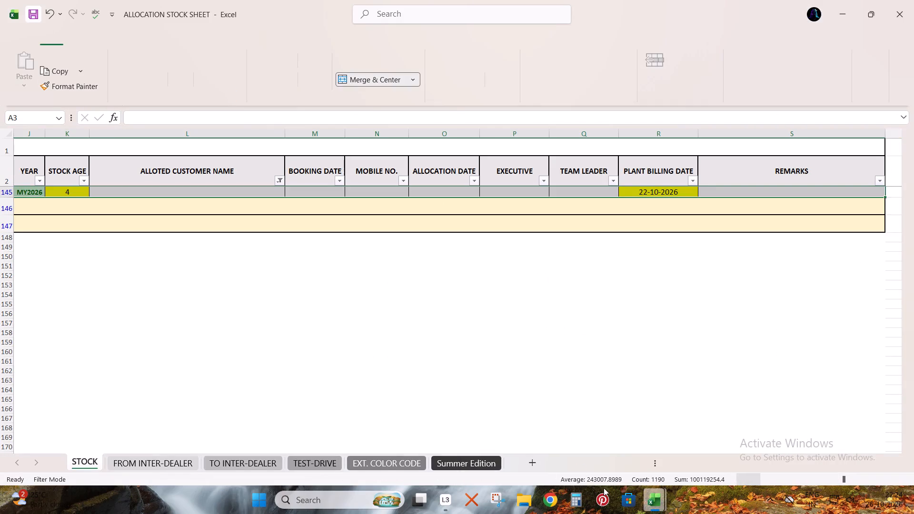
pyautogui.click(661, 494)
pyautogui.click(539, 438)
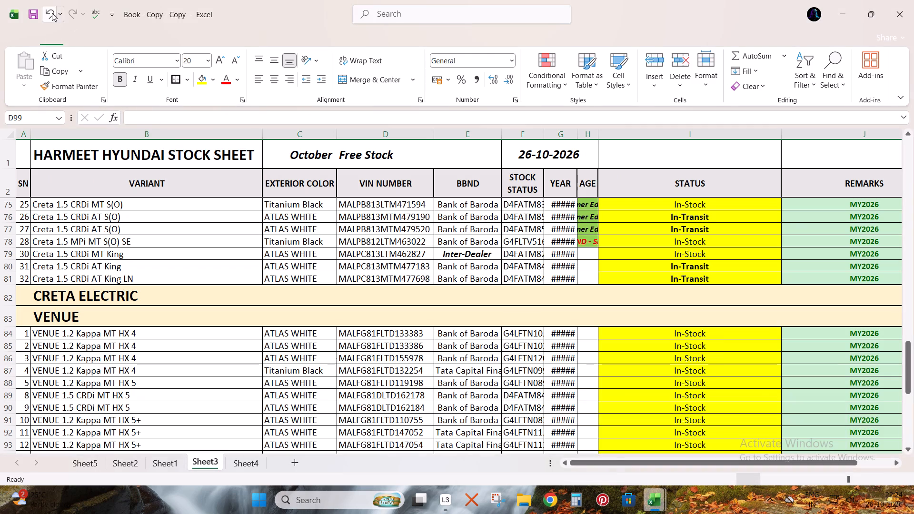
pyautogui.click(40, 10)
# Delete the empty CRETA ELECTRIC heading row from Sheet3 of the Book - Copy - Copy workbook.
pyautogui.click(518, 298)
pyautogui.hotkey('shift', 'space')
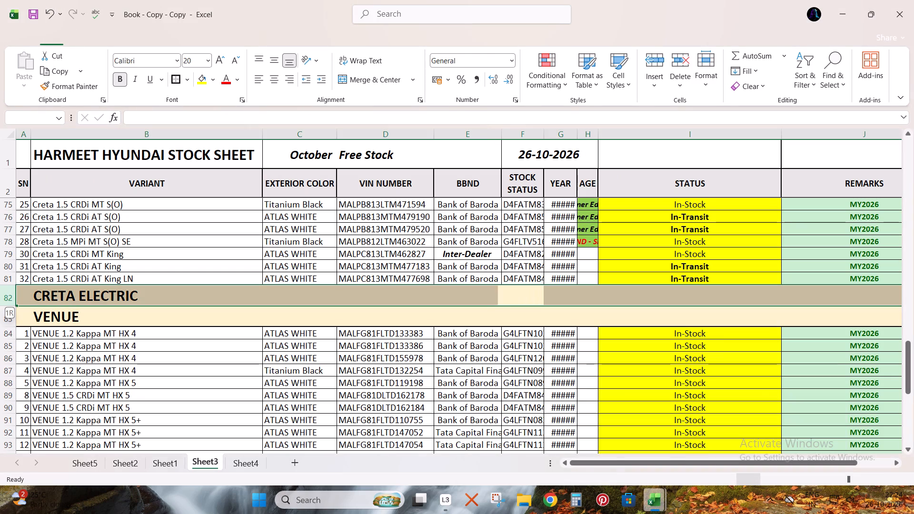
pyautogui.hotkey('ctrl', '-')
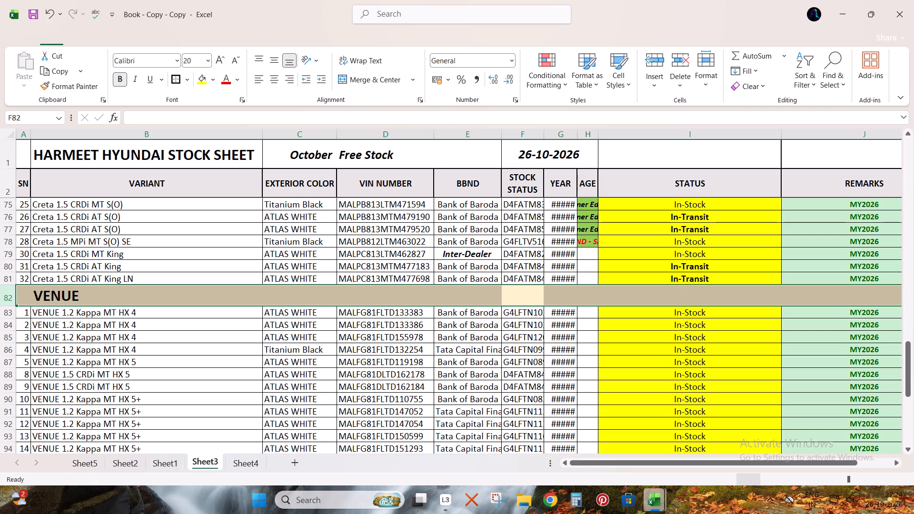
# Delete the three columns of cells under BBND, STOCK STATUS and YEAR from row 3 down, shifting the remaining data left.
pyautogui.click(460, 178)
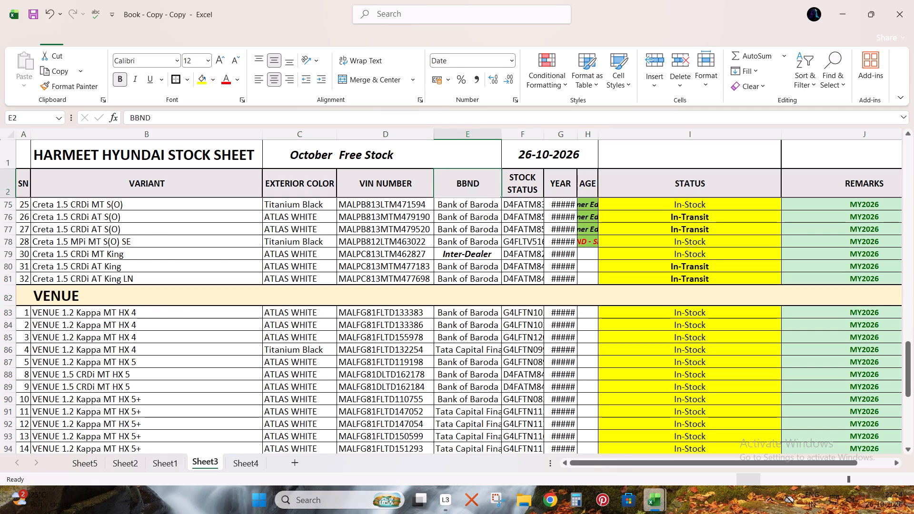
pyautogui.press('Down')
pyautogui.hotkey('shift', 'Right')
pyautogui.hotkey('shift', 'Right')
pyautogui.hotkey('ctrl', 'shift', 'Down')
pyautogui.hotkey('ctrl', 'shift', 'Down')
pyautogui.hotkey('ctrl', 'shift', 'Down')
pyautogui.hotkey('ctrl', 'shift', 'Down')
pyautogui.hotkey('ctrl', 'shift', 'Down')
pyautogui.hotkey('ctrl', 'shift', 'Down')
pyautogui.hotkey('ctrl', 'shift', 'Down')
pyautogui.hotkey('ctrl', 'shift', 'Down')
pyautogui.hotkey('ctrl', 'shift', 'Down')
pyautogui.hotkey('ctrl', 'shift', 'Down')
pyautogui.hotkey('ctrl', 'shift', 'Down')
pyautogui.hotkey('ctrl', 'shift', 'Down')
pyautogui.hotkey('ctrl', 'shift', 'Down')
pyautogui.hotkey('ctrl', 'shift', 'Down')
pyautogui.hotkey('ctrl', 'shift', 'Down')
pyautogui.hotkey('ctrl', 'shift', 'Down')
pyautogui.hotkey('ctrl', 'shift', 'Down')
pyautogui.hotkey('ctrl', 'shift', 'Down')
pyautogui.hotkey('ctrl', 'shift', 'Down')
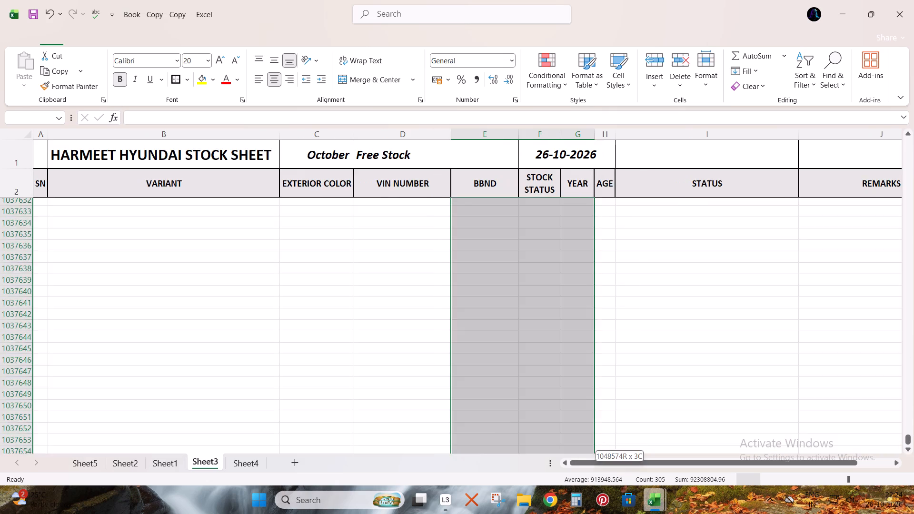
pyautogui.hotkey('ctrl', 'shift', 'Up')
pyautogui.hotkey('ctrl', '-')
pyautogui.press('Return')
# Delete the surplus cells in columns J to O from row 3 down, shifting the remaining data left.
pyautogui.press('Up')
pyautogui.press('Down')
pyautogui.hotkey('ctrl', 'Right')
pyautogui.press('Left')
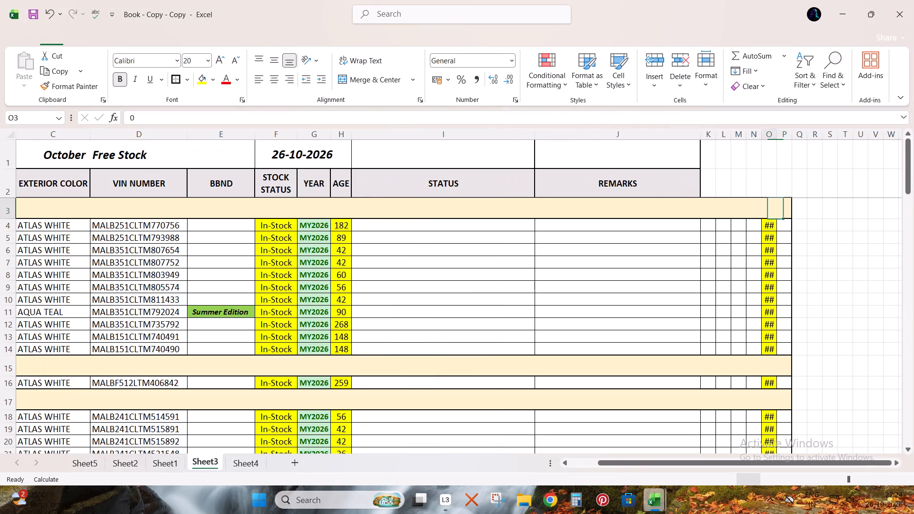
pyautogui.hotkey('shift', 'Left')
pyautogui.hotkey('shift', 'Left')
pyautogui.hotkey('shift', 'Left')
pyautogui.hotkey('shift', 'Left')
pyautogui.hotkey('shift', 'Left')
pyautogui.hotkey('ctrl', 'shift', 'Down')
pyautogui.hotkey('ctrl', 'shift', 'Down')
pyautogui.hotkey('ctrl', 'shift', 'Down')
pyautogui.hotkey('ctrl', 'shift', 'Down')
pyautogui.hotkey('ctrl', 'shift', 'Down')
pyautogui.hotkey('ctrl', 'shift', 'Down')
pyautogui.hotkey('ctrl', 'shift', 'Down')
pyautogui.hotkey('ctrl', 'shift', 'Down')
pyautogui.hotkey('ctrl', 'shift', 'Down')
pyautogui.hotkey('ctrl', 'shift', 'Down')
pyautogui.hotkey('ctrl', 'shift', 'Down')
pyautogui.hotkey('ctrl', 'shift', 'Down')
pyautogui.hotkey('ctrl', 'shift', 'Down')
pyautogui.hotkey('ctrl', 'shift', 'Down')
pyautogui.hotkey('ctrl', 'shift', 'Down')
pyautogui.hotkey('ctrl', 'shift', 'Down')
pyautogui.hotkey('ctrl', 'shift', 'Down')
pyautogui.hotkey('ctrl', 'shift', 'Down')
pyautogui.hotkey('ctrl', 'shift', 'Down')
pyautogui.hotkey('ctrl', 'shift', 'Down')
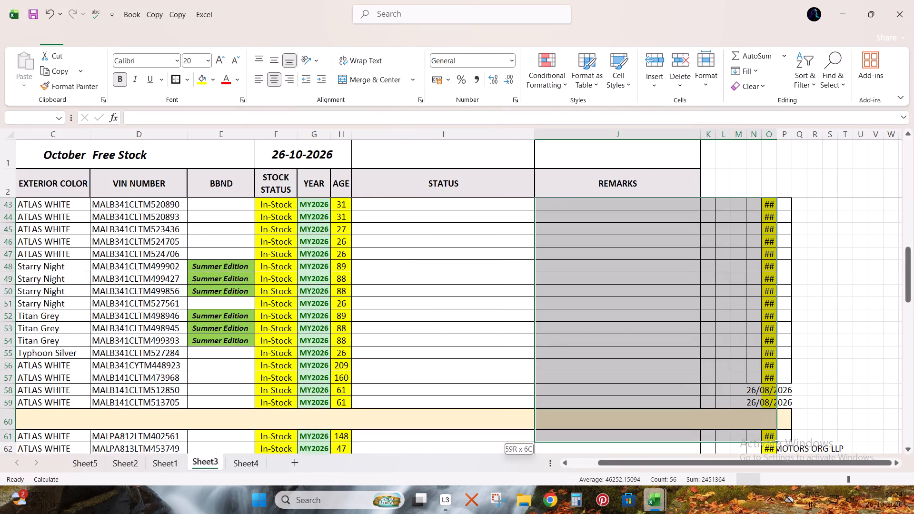
pyautogui.hotkey('ctrl', 'shift', 'Down')
pyautogui.hotkey('ctrl', 'shift', 'Down')
pyautogui.hotkey('ctrl', 'shift', 'Down')
pyautogui.hotkey('ctrl', 'shift', 'Up')
pyautogui.hotkey('ctrl', '-')
pyautogui.press('Return')
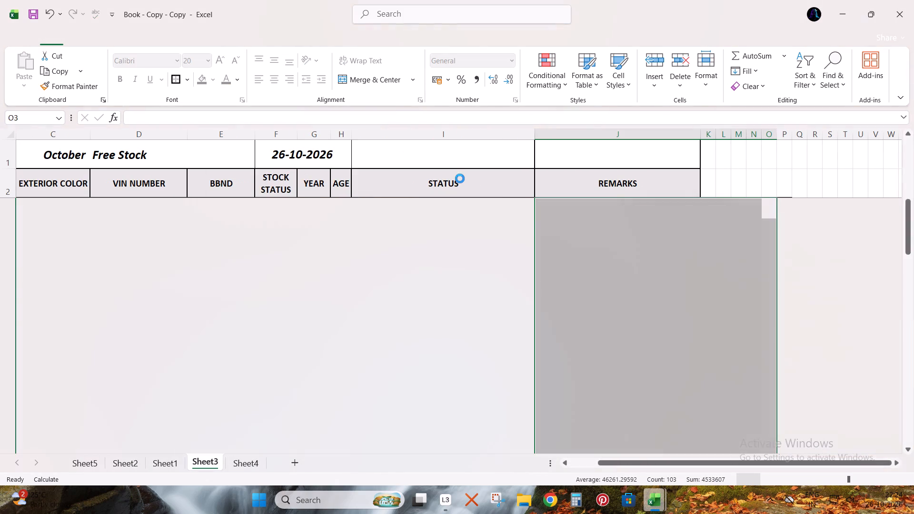
# Fill the SN series 1 to 11 down the Grand i10 NIOS rows from its first two numbers.
pyautogui.hotkey('ctrl', 'Left')
pyautogui.hotkey('ctrl', 'Left')
pyautogui.hotkey('ctrl', 'Left')
pyautogui.hotkey('ctrl', 'Left')
pyautogui.press('Down')
pyautogui.hotkey('shift', 'Down')
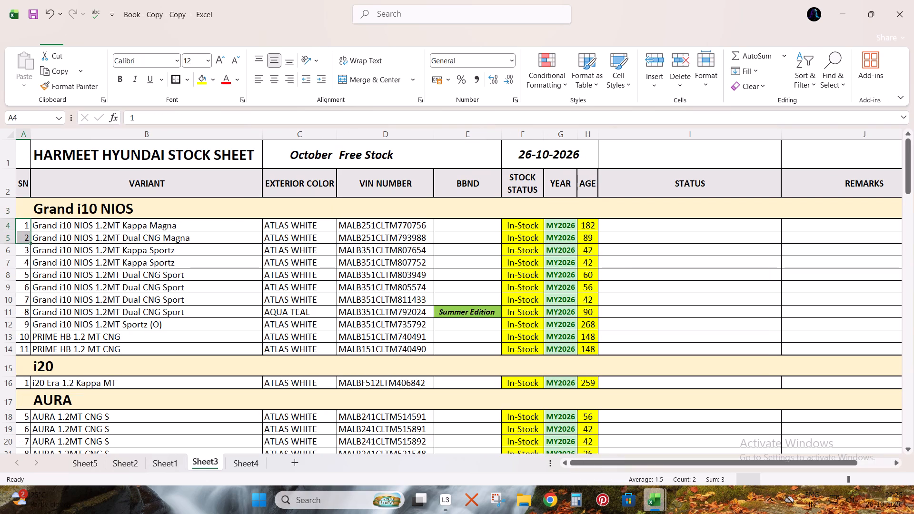
pyautogui.doubleClick(31, 242)
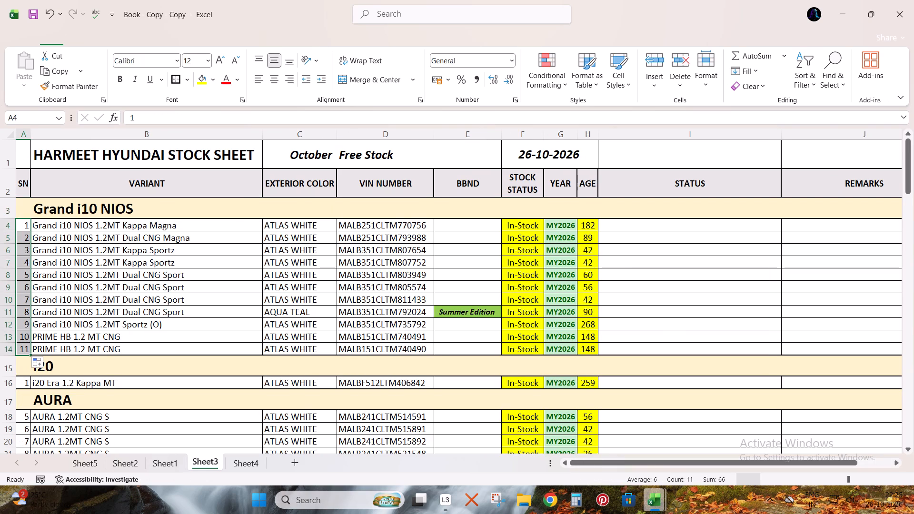
# Renumber the AURA section by entering 1 and 2 in its first SN cells and filling the series down to 42.
pyautogui.scroll(-2, 205, 340)
pyautogui.click(20, 336)
pyautogui.press('1')
pyautogui.press('Return')
pyautogui.press('2')
pyautogui.press('Up')
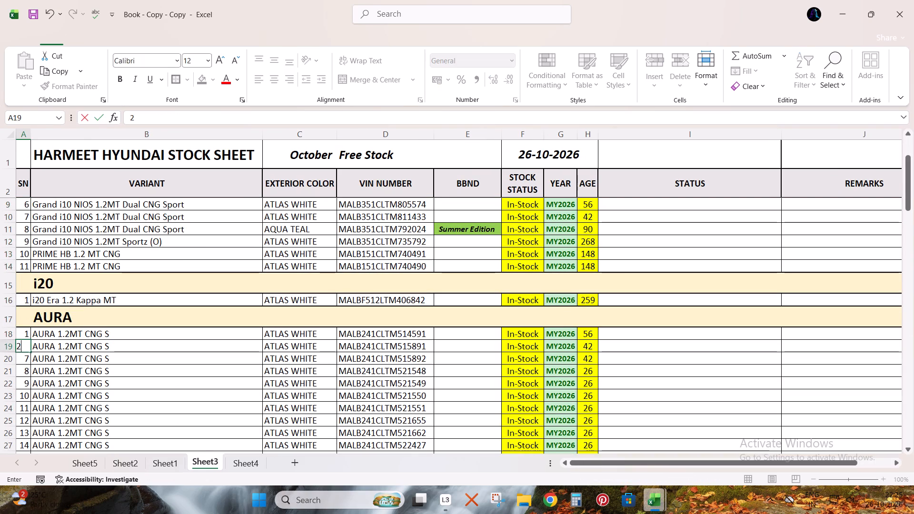
pyautogui.hotkey('shift', 'Down')
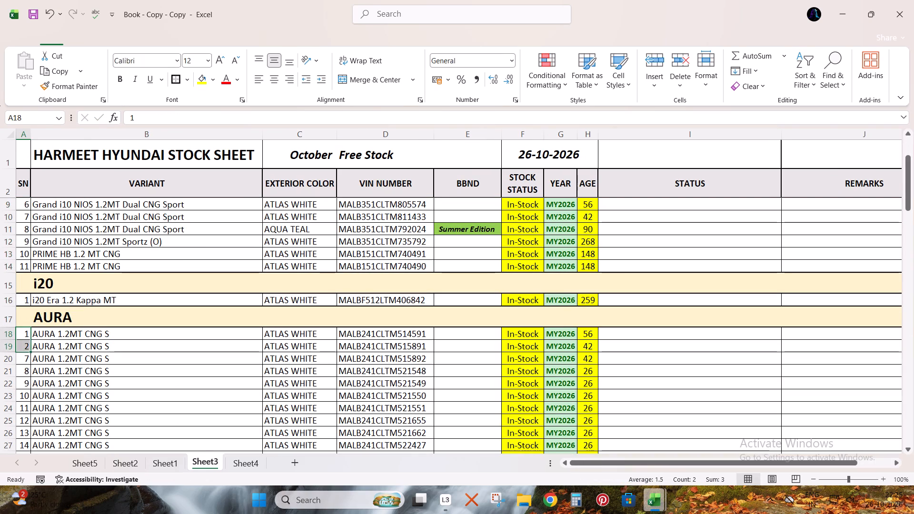
pyautogui.doubleClick(30, 352)
# Renumber the CRETA section by filling the SN series from its first two numbers down to 21.
pyautogui.scroll(-3, 92, 347)
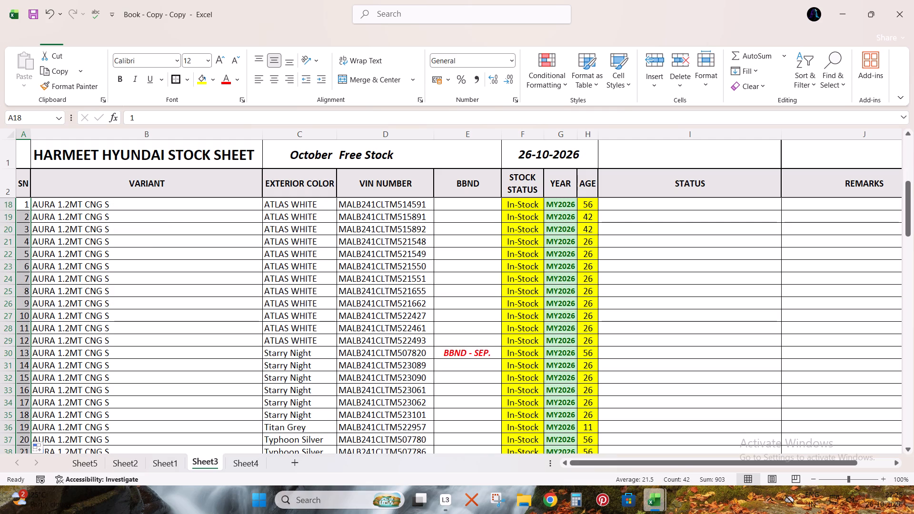
pyautogui.scroll(-11, 82, 349)
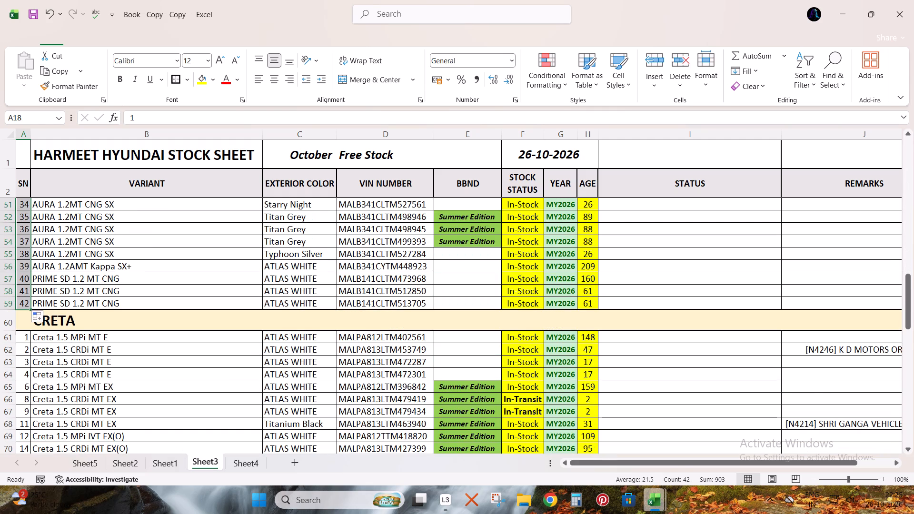
pyautogui.moveTo(23, 336); pyautogui.dragTo(24, 346)
pyautogui.doubleClick(30, 354)
# Renumber the VENUE section by filling the SN series from its first two numbers down to 15.
pyautogui.scroll(-7, 63, 354)
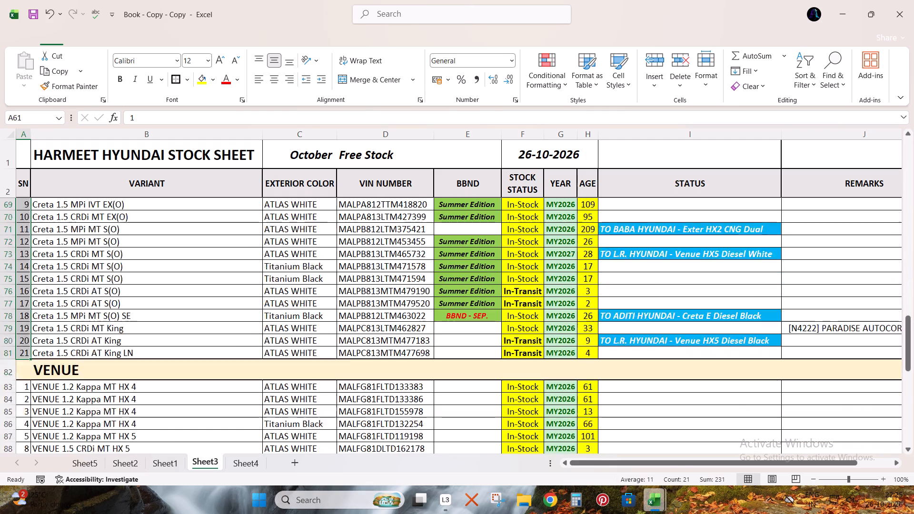
pyautogui.scroll(-1, 63, 353)
pyautogui.moveTo(22, 311); pyautogui.dragTo(25, 326)
pyautogui.doubleClick(30, 329)
# Renumber the EXTER section by filling the SN series from its first two numbers down to 12.
pyautogui.scroll(-3, 104, 353)
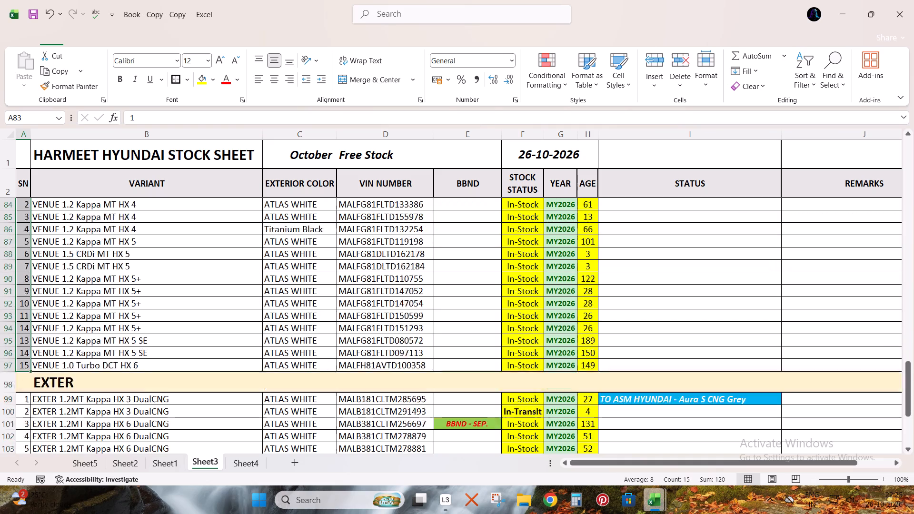
pyautogui.scroll(-1, 104, 353)
pyautogui.moveTo(25, 360); pyautogui.dragTo(26, 375)
pyautogui.doubleClick(30, 378)
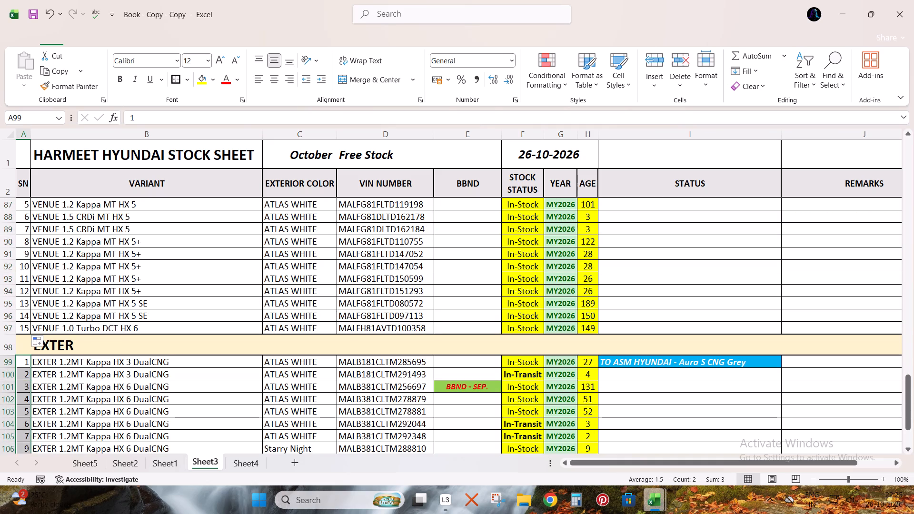
# Apply cell borders to the entire stock table on Sheet3.
pyautogui.scroll(-5, 101, 377)
pyautogui.click(208, 288)
pyautogui.hotkey('ctrl', 'a')
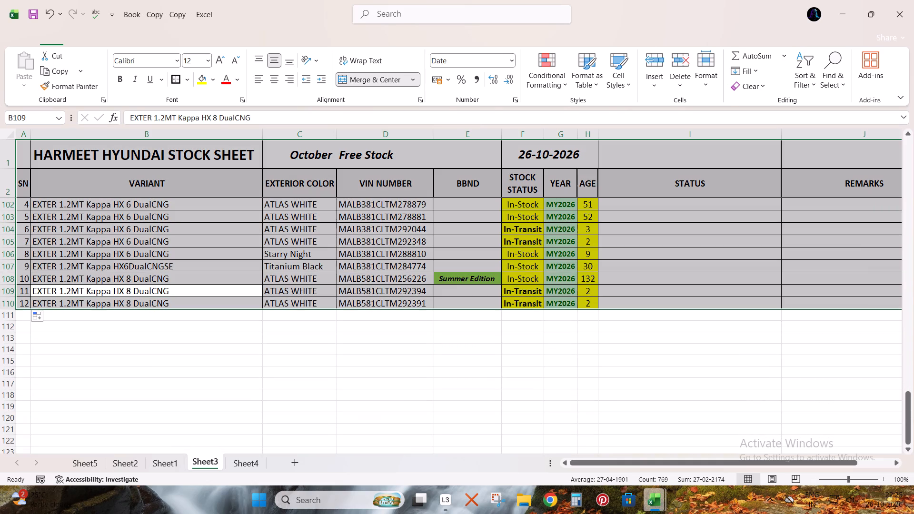
pyautogui.click(175, 81)
pyautogui.click(631, 189)
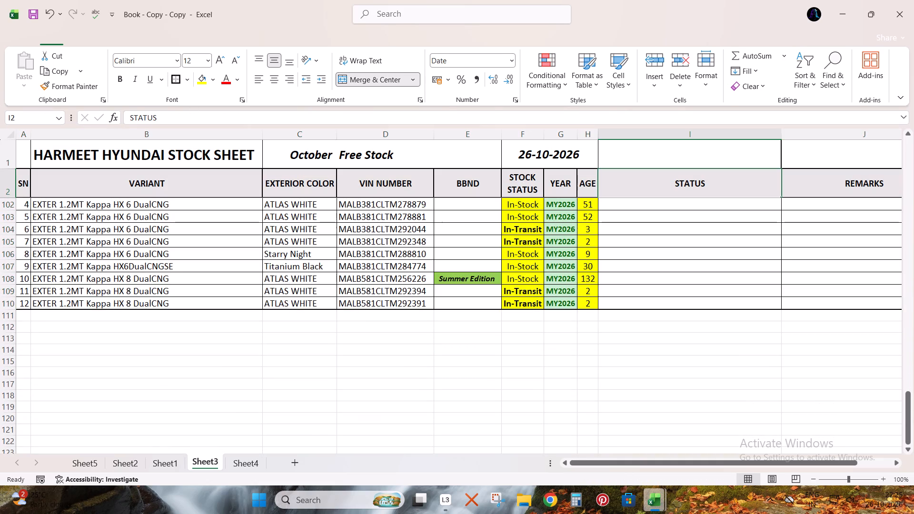
# Review the cleaned-up stock list on Sheet3 through to its final EXTER rows.
pyautogui.press('Down')
pyautogui.scroll(-13, 658, 272)
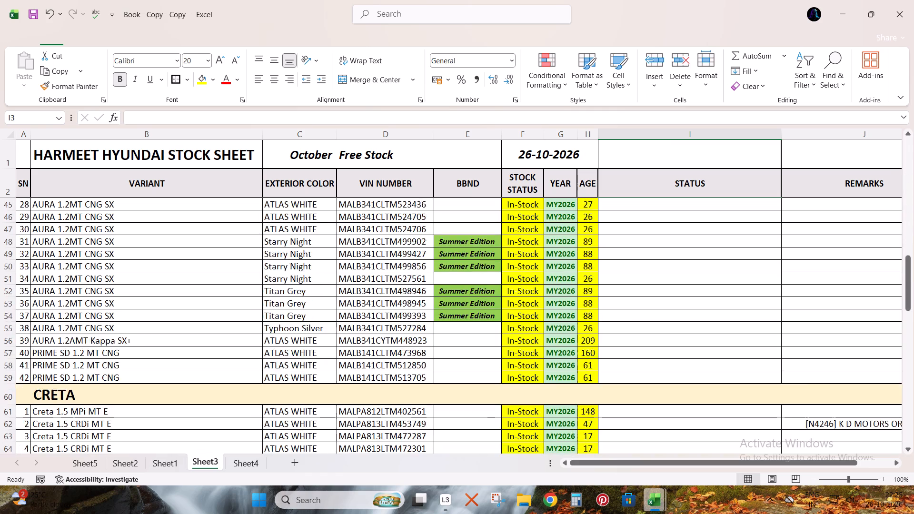
pyautogui.scroll(-15, 631, 313)
pyautogui.scroll(1, 631, 313)
pyautogui.scroll(-7, 631, 313)
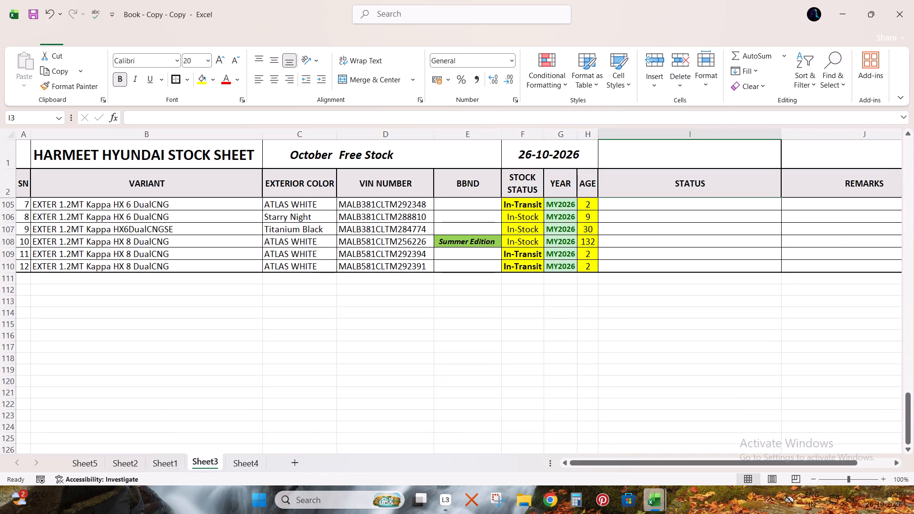
pyautogui.press('Down')
pyautogui.press('Up')
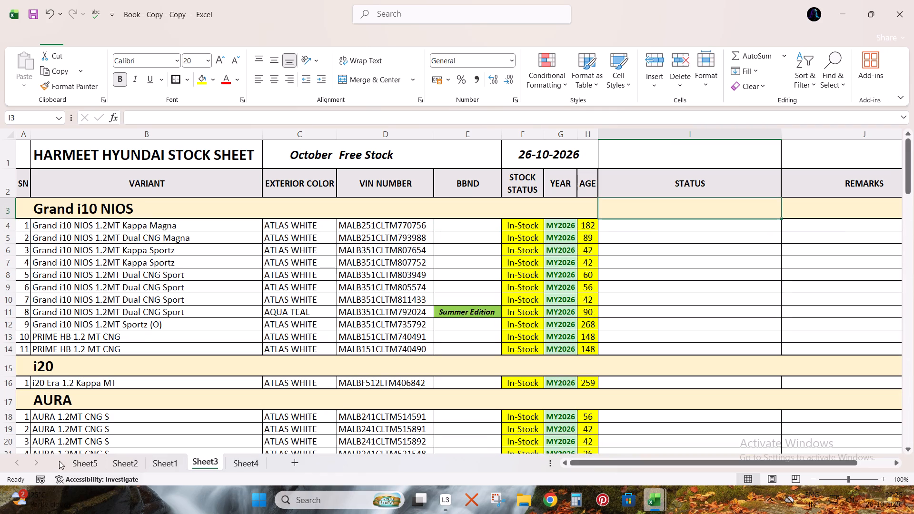
# Show Sheet4, then switch to the BOOKING LIST workbook and open the Allocation column's filter search.
pyautogui.click(240, 462)
pyautogui.hotkey('alt', 'Tab')
pyautogui.hotkey('alt', 'Tab')
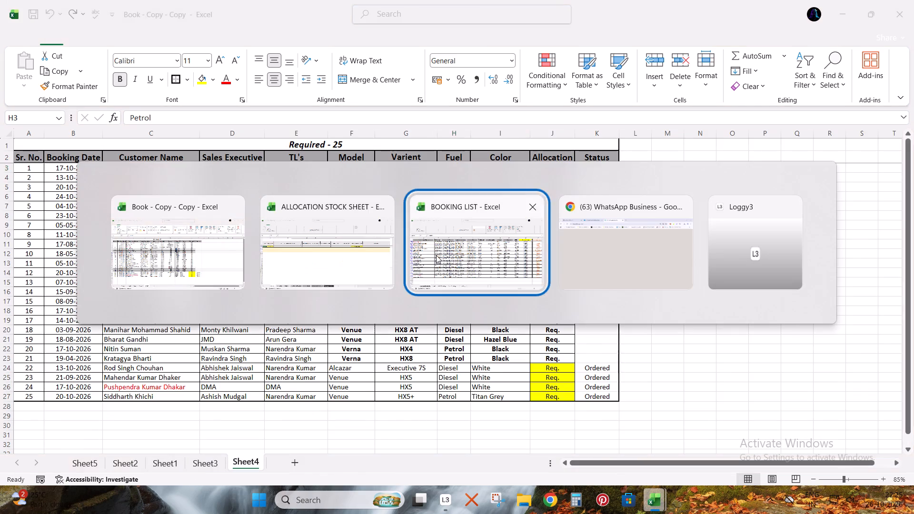
pyautogui.click(826, 151)
pyautogui.click(714, 290)
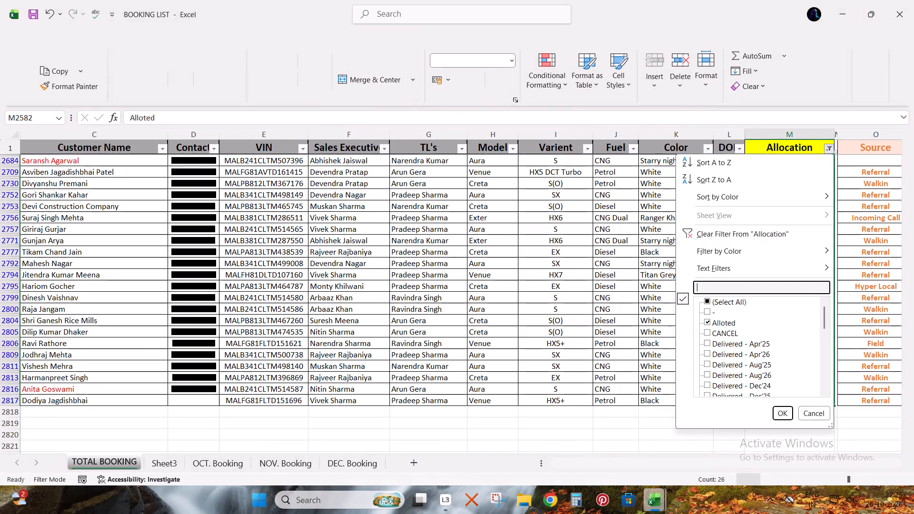
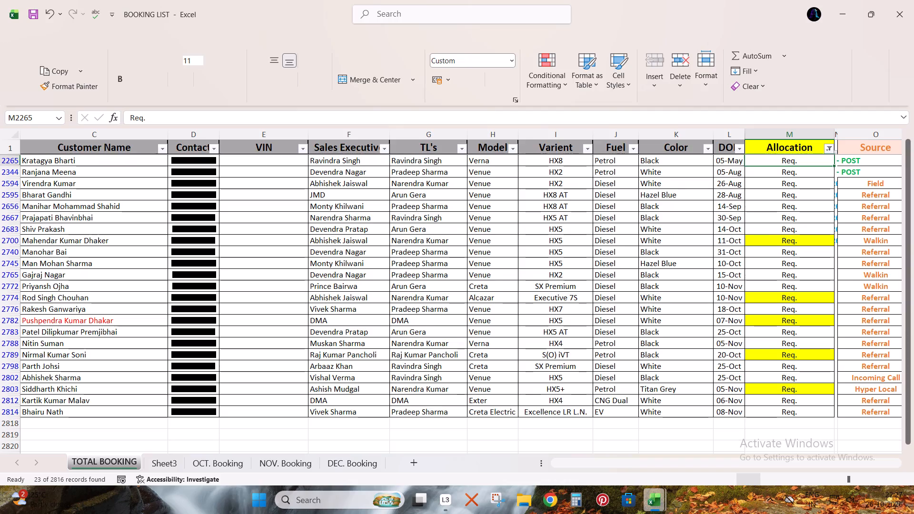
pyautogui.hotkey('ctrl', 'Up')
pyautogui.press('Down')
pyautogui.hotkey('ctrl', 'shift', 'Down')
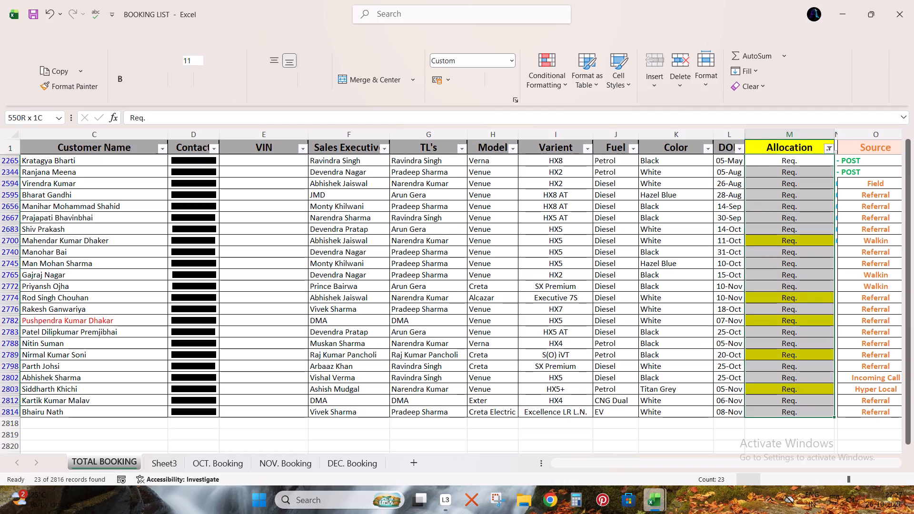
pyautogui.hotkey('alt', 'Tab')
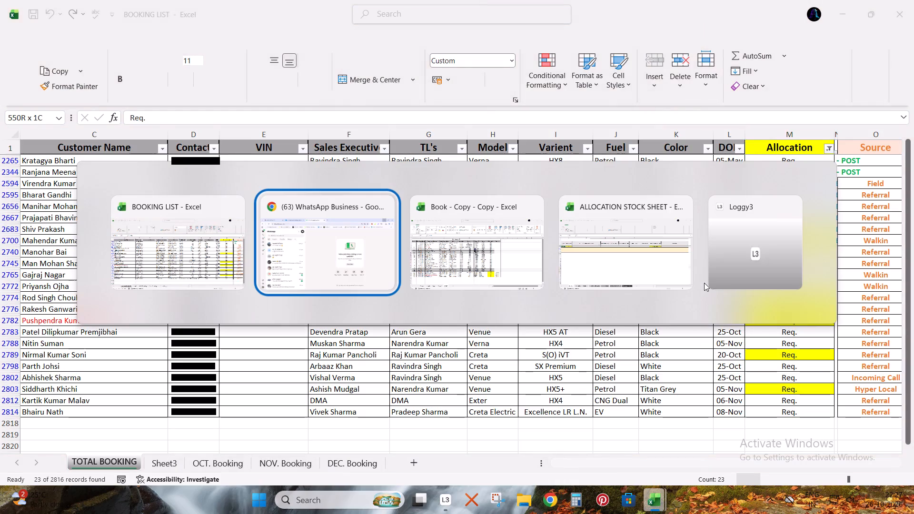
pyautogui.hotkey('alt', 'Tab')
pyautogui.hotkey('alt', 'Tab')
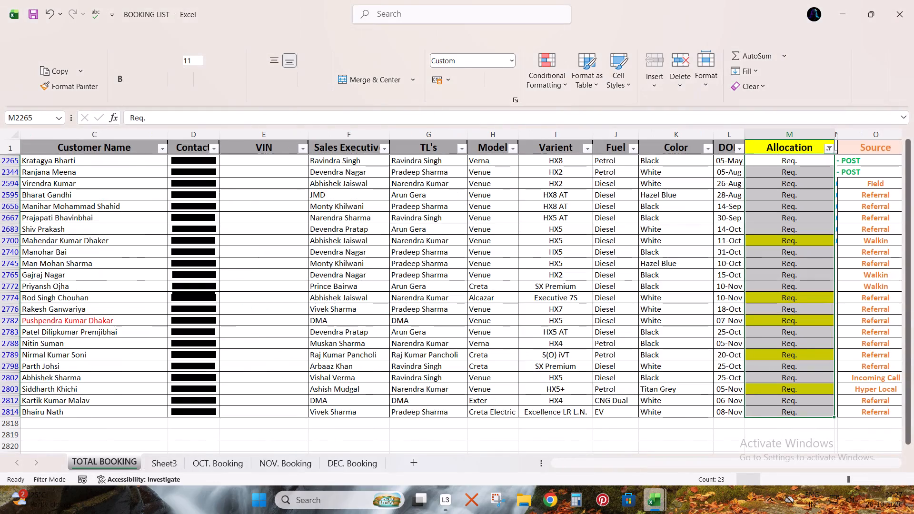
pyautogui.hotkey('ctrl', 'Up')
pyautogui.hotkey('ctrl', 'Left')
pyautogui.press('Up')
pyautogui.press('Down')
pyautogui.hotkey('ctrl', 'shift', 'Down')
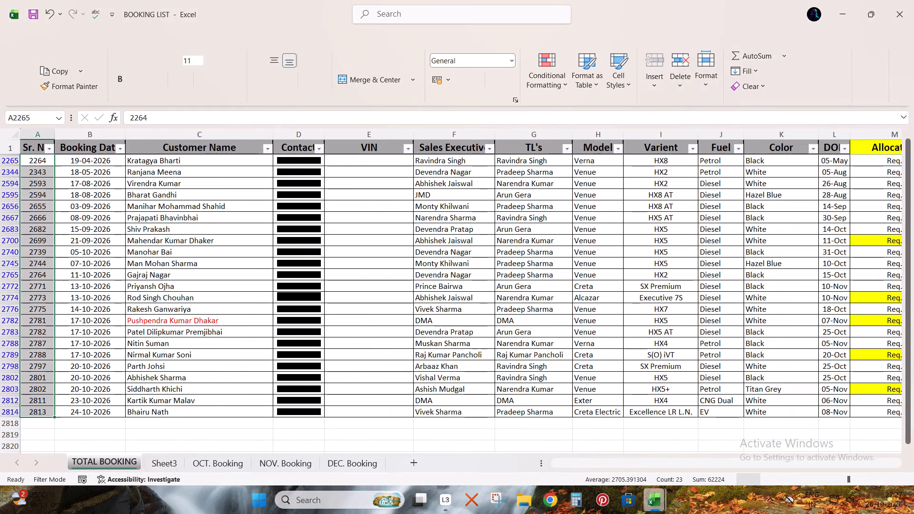
# Copy all filtered Req. booking rows from the Sr. No. column through the Allocation column.
pyautogui.hotkey('ctrl', 'Up')
pyautogui.press('Left')
pyautogui.press('Right')
pyautogui.press('Down')
pyautogui.press('Left')
pyautogui.press('Up')
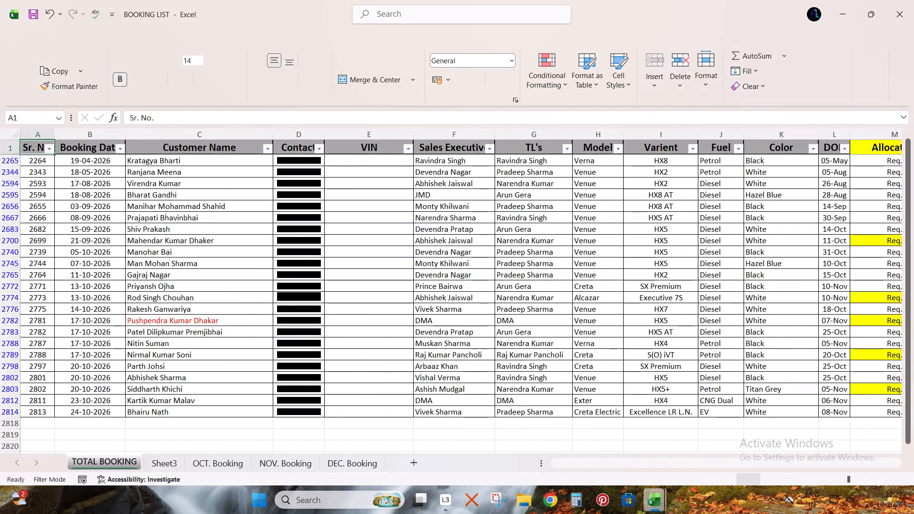
pyautogui.press('Down')
pyautogui.hotkey('ctrl', 'shift', 'Right')
pyautogui.hotkey('ctrl', 'shift', 'Right')
pyautogui.hotkey('ctrl', 'shift', 'Right')
pyautogui.hotkey('shift', 'Down')
pyautogui.hotkey('ctrl', 'shift', 'Down')
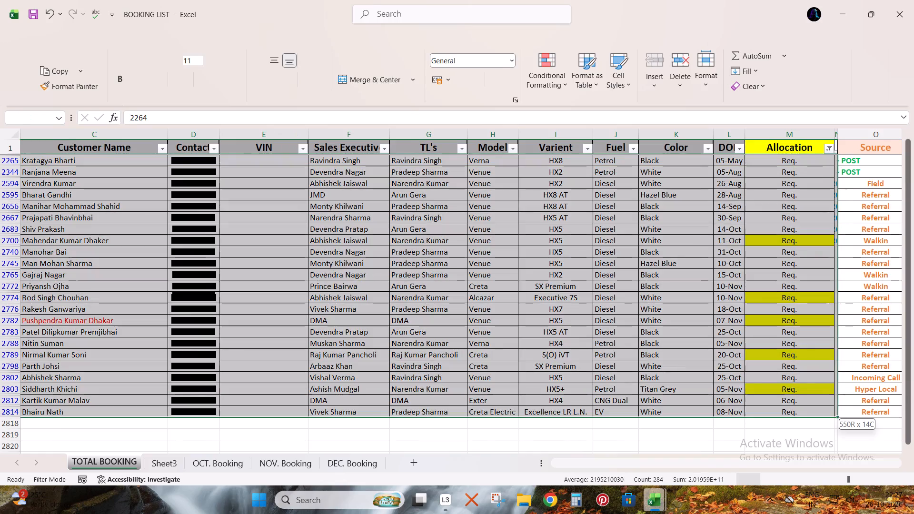
pyautogui.hotkey('shift', 'Left')
pyautogui.hotkey('ctrl', 'c')
# Switch to the Book - Copy - Copy workbook, paste the bookings at cell A3 on Sheet4, and save.
pyautogui.hotkey('alt', 'Tab')
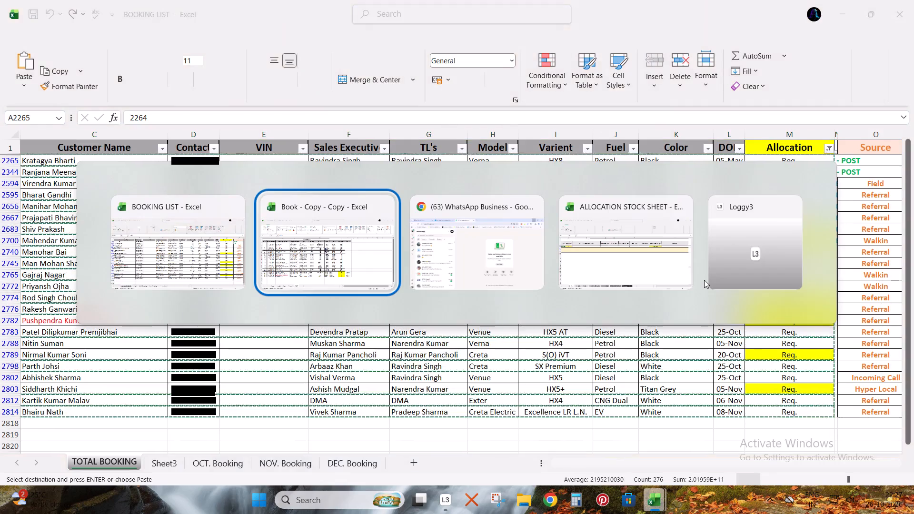
pyautogui.hotkey('ctrl', 'Up')
pyautogui.hotkey('ctrl', 'Left')
pyautogui.press('Down')
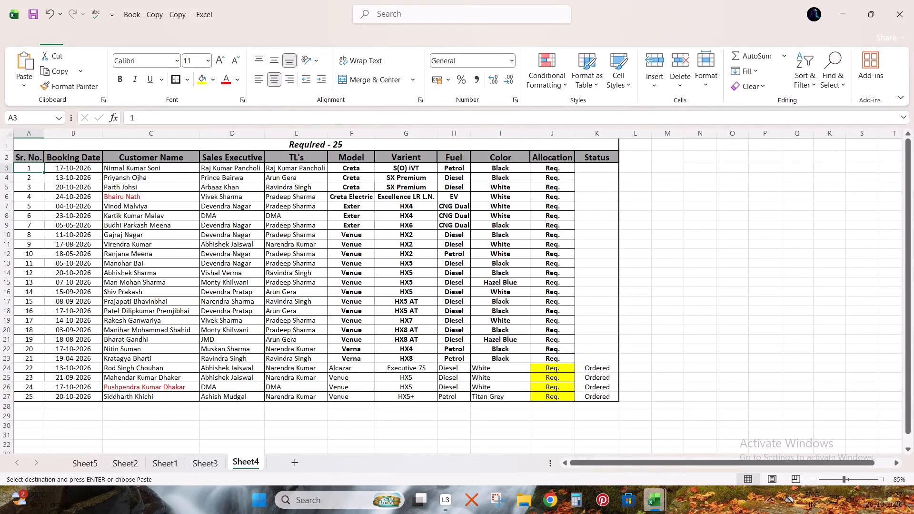
pyautogui.hotkey('ctrl', 'v')
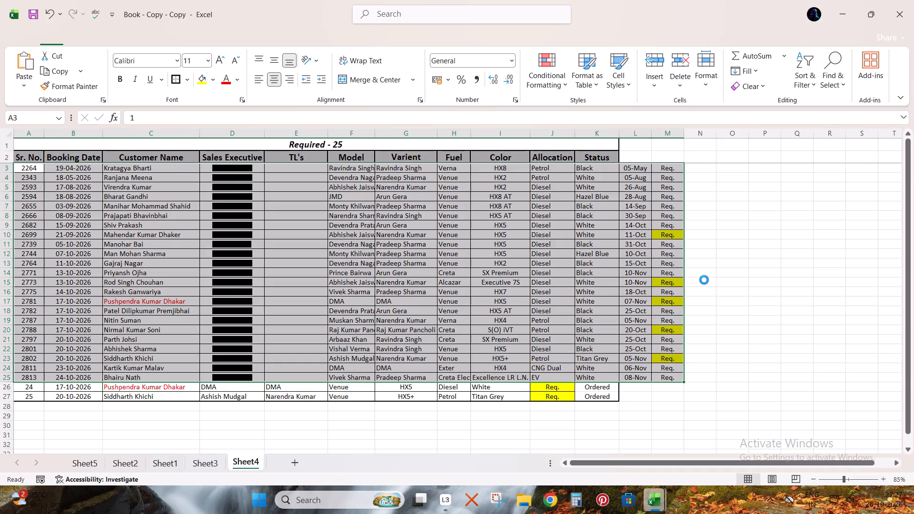
pyautogui.hotkey('ctrl', 's')
# Delete the two leftover old rows, 26 and 27, below the pasted bookings.
pyautogui.hotkey('ctrl', 'Down')
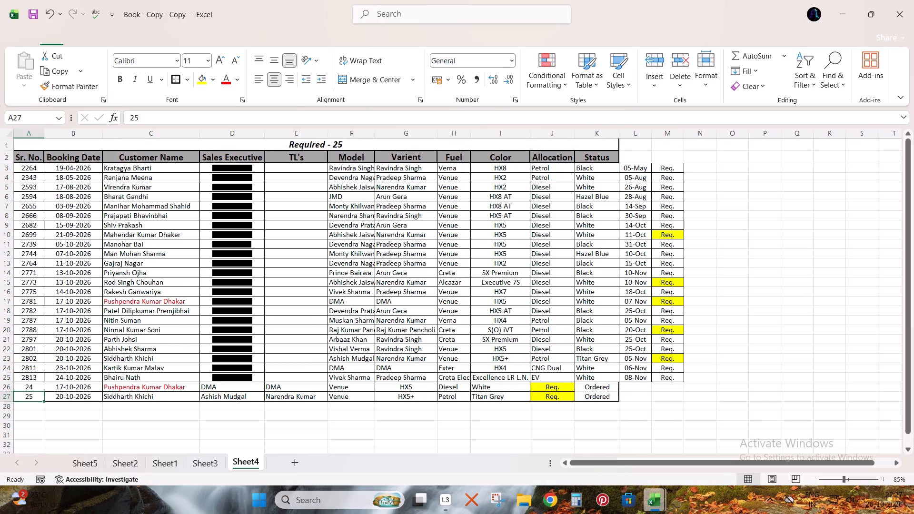
pyautogui.press('Up')
pyautogui.press('Down')
pyautogui.hotkey('shift', 'space')
pyautogui.hotkey('shift', 'Up')
pyautogui.hotkey('ctrl', '-')
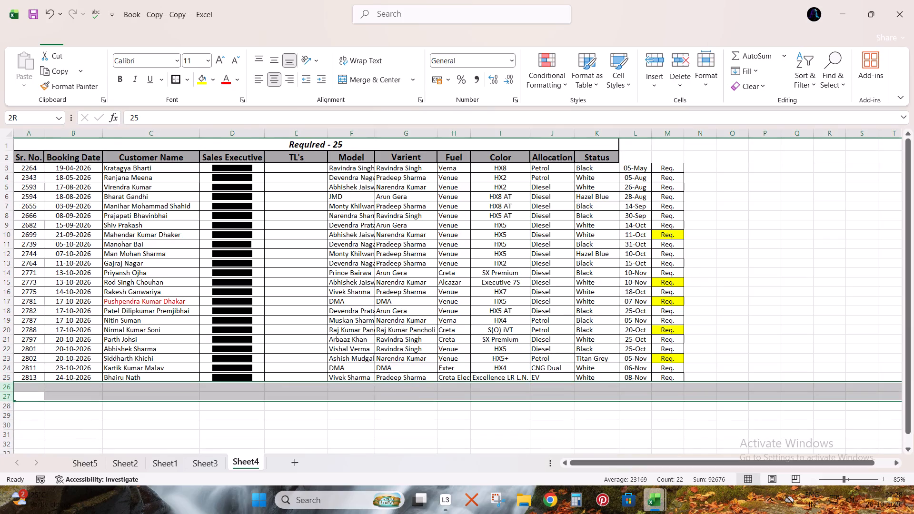
# Delete the pasted contact and empty VIN cells under Sales Executive and TL's, shifting the remaining cells left.
pyautogui.press('Right')
pyautogui.press('Up')
pyautogui.hotkey('ctrl', 'Up')
pyautogui.hotkey('ctrl', 'Up')
pyautogui.press('Right')
pyautogui.press('Down')
pyautogui.press('Right')
pyautogui.press('Up')
pyautogui.press('Down')
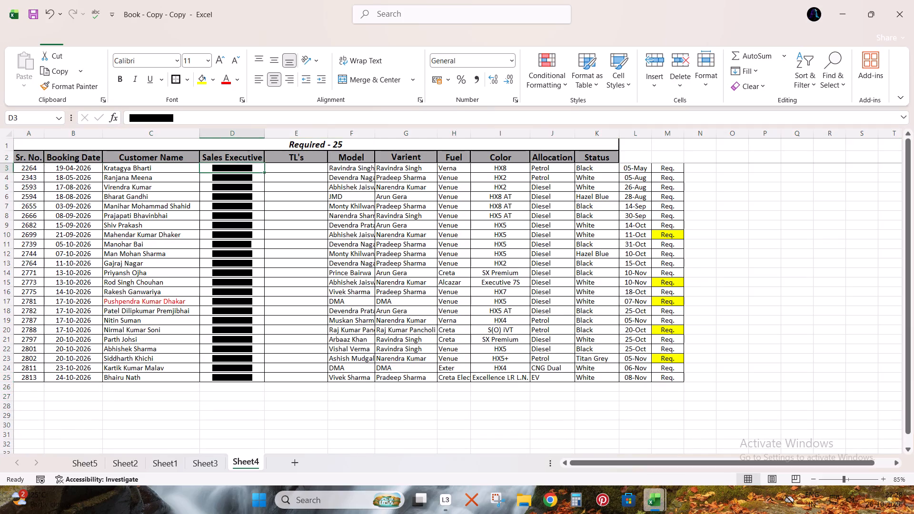
pyautogui.hotkey('shift', 'Right')
pyautogui.hotkey('ctrl', 'shift', 'Down')
pyautogui.hotkey('ctrl', '-')
pyautogui.press('Return')
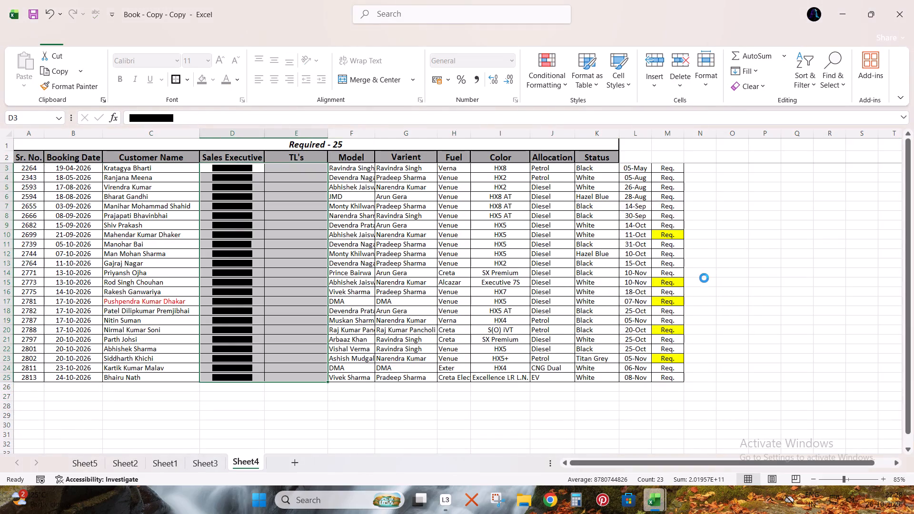
# Delete the pasted date cells under Allocation so the Req. values shift left into that column.
pyautogui.press('Right')
pyautogui.press('Up')
pyautogui.hotkey('ctrl', 'Right')
pyautogui.press('Down')
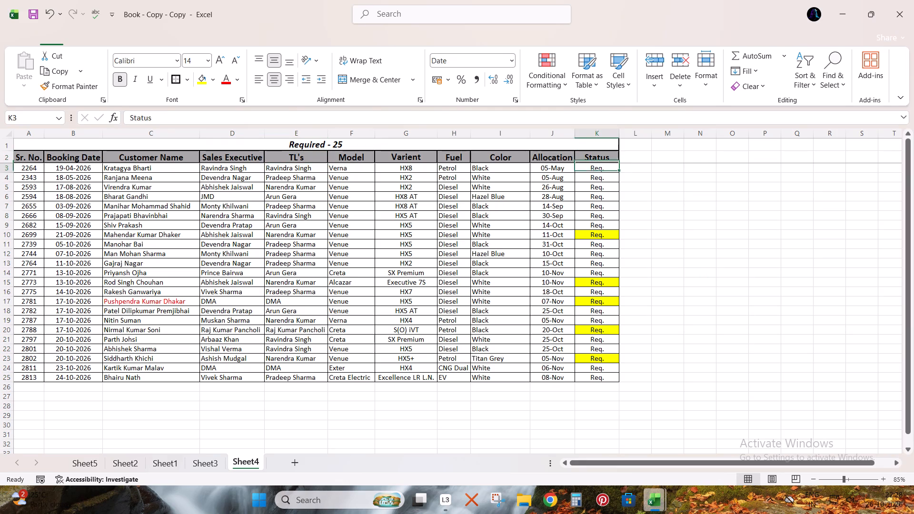
pyautogui.press('Left')
pyautogui.hotkey('ctrl', 'shift', 'Down')
pyautogui.hotkey('ctrl', '-')
pyautogui.press('Return')
# Enter Ordered in the Status column for the first yellow-highlighted booking, in row 10.
pyautogui.press('Right')
pyautogui.press('Up')
pyautogui.press('Left')
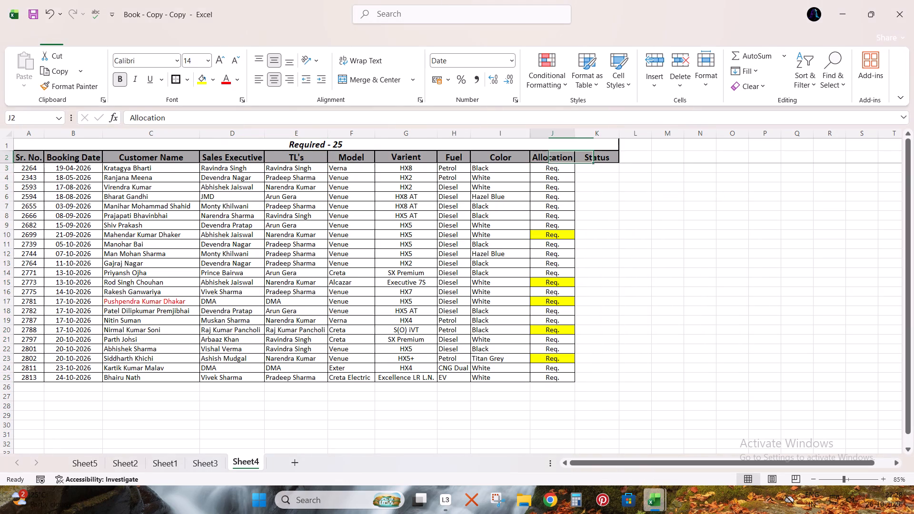
pyautogui.press('Down')
pyautogui.press('Right')
pyautogui.press('Down')
pyautogui.press('Down')
pyautogui.press('Down')
pyautogui.press('Down')
pyautogui.press('Down')
pyautogui.press('Down')
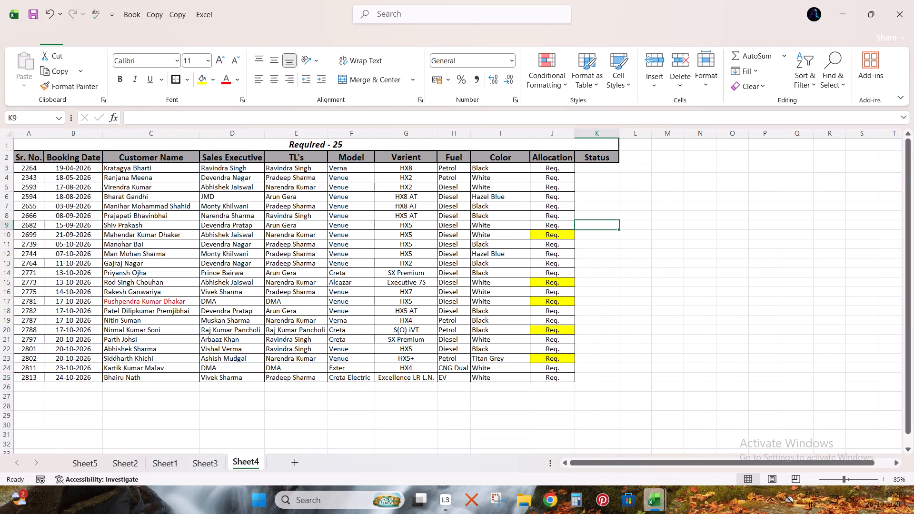
pyautogui.press('Down')
pyautogui.write('Ordered')
pyautogui.press('Return')
pyautogui.press('Return')
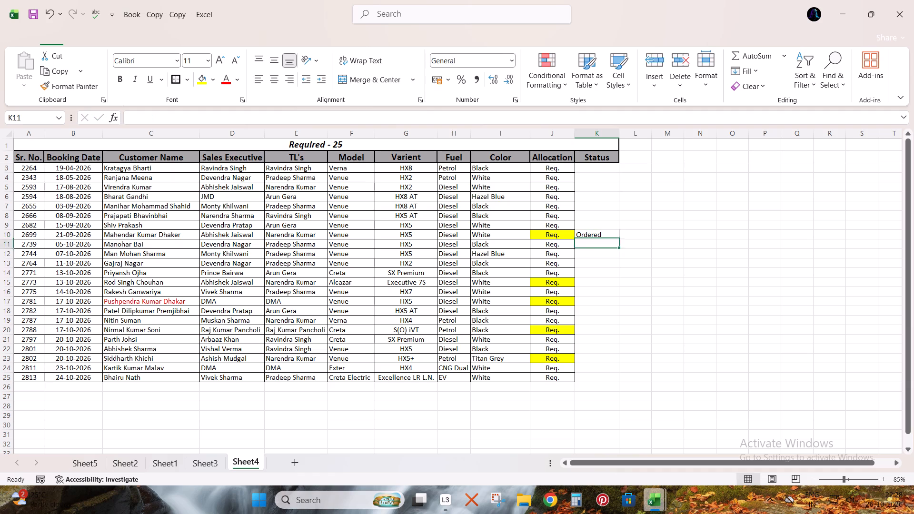
# Enter Ordered in the Status column for the highlighted bookings in rows 15 and 17.
pyautogui.press('Return')
pyautogui.press('Return')
pyautogui.press('Return')
pyautogui.press('o')
pyautogui.press('Return')
pyautogui.press('Return')
pyautogui.press('o')
pyautogui.press('Return')
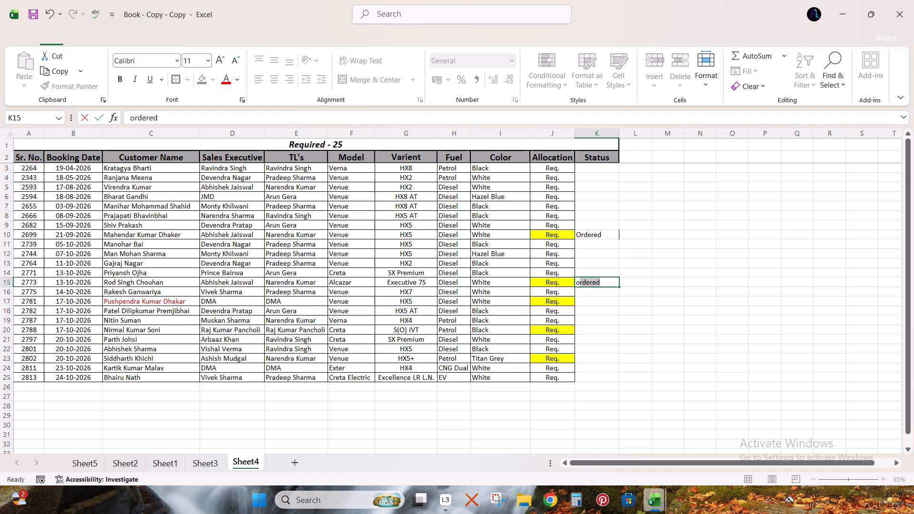
pyautogui.press('Return')
pyautogui.press('Return')
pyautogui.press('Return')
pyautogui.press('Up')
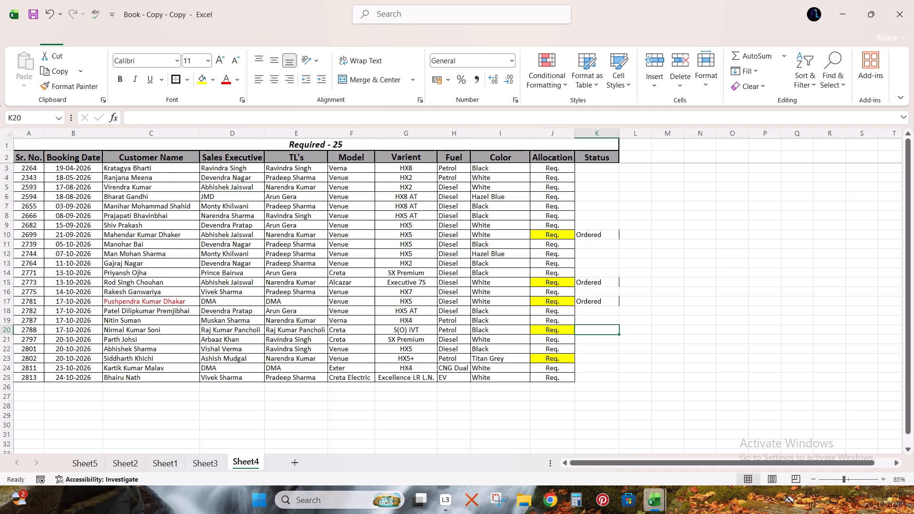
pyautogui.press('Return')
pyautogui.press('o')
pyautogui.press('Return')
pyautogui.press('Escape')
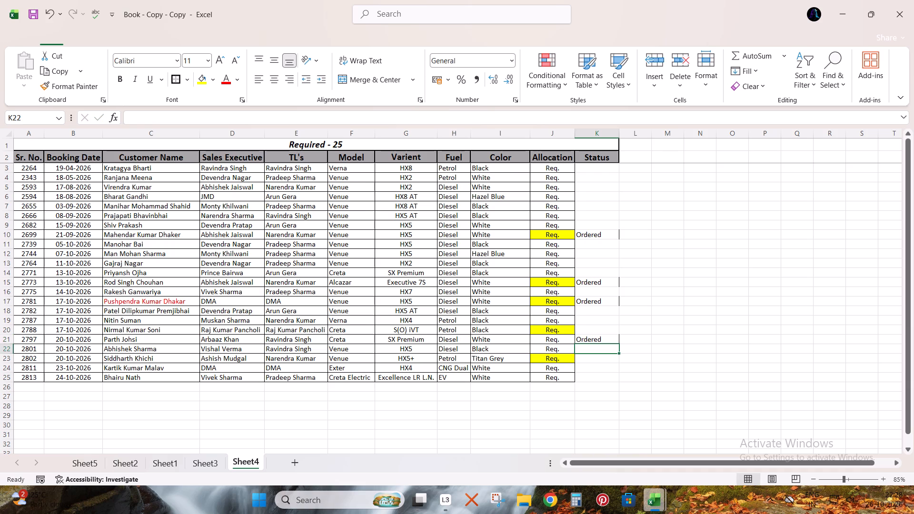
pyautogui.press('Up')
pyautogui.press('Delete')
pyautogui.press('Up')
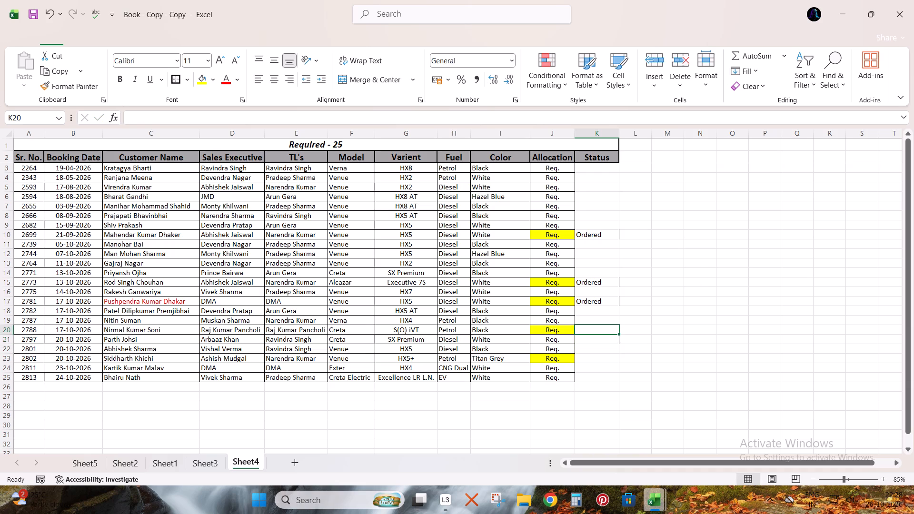
# Enter Ordered in the Status column for the highlighted bookings in rows 20 and 23.
pyautogui.press('o')
pyautogui.press('Return')
pyautogui.press('Return')
pyautogui.press('Return')
pyautogui.press('Return')
pyautogui.press('Up')
pyautogui.press('Return')
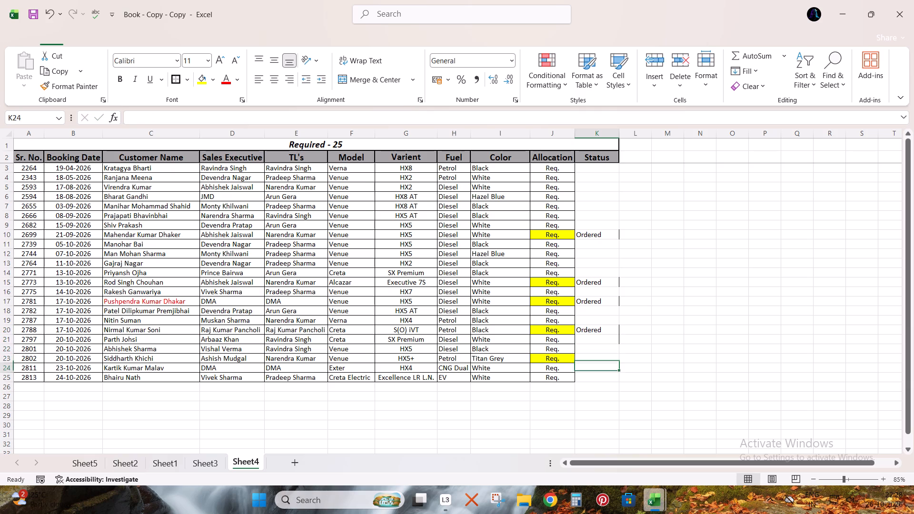
pyautogui.press('o')
pyautogui.press('Escape')
pyautogui.press('Up')
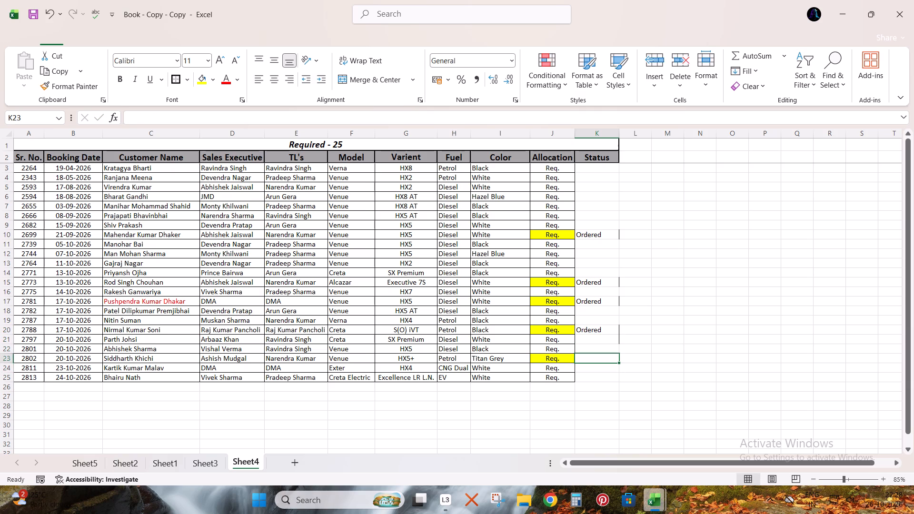
pyautogui.press('o')
pyautogui.press('Return')
pyautogui.press('Up')
pyautogui.press('Left')
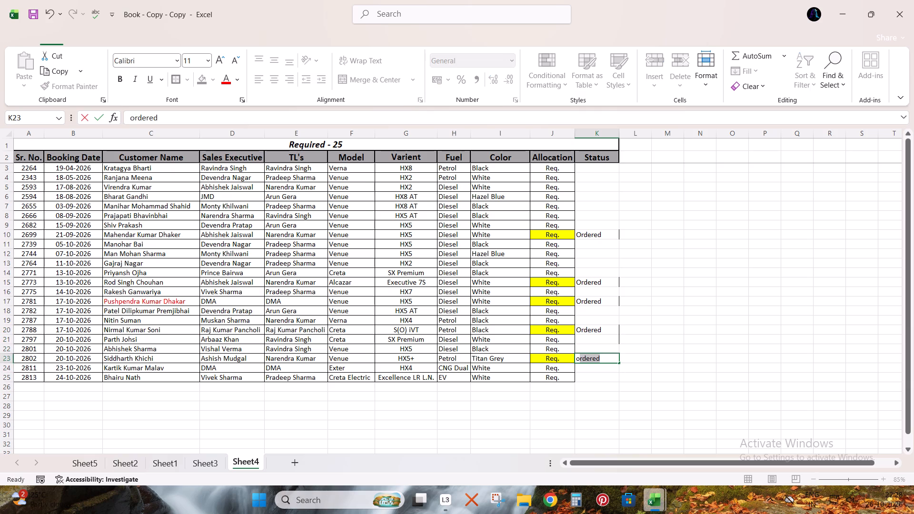
pyautogui.press('Right')
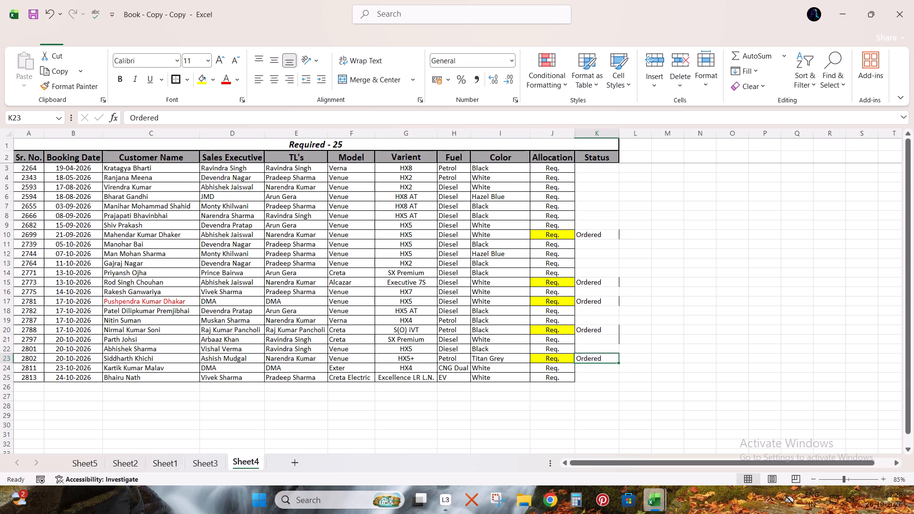
# Sort the bookings A to Z by Status, expanding the sort to the whole table.
pyautogui.hotkey('ctrl', 'shift', 'Up')
pyautogui.hotkey('ctrl', 'shift', 'Up')
pyautogui.hotkey('ctrl', 'shift', 'Up')
pyautogui.hotkey('ctrl', 'shift', 'Up')
pyautogui.click(802, 86)
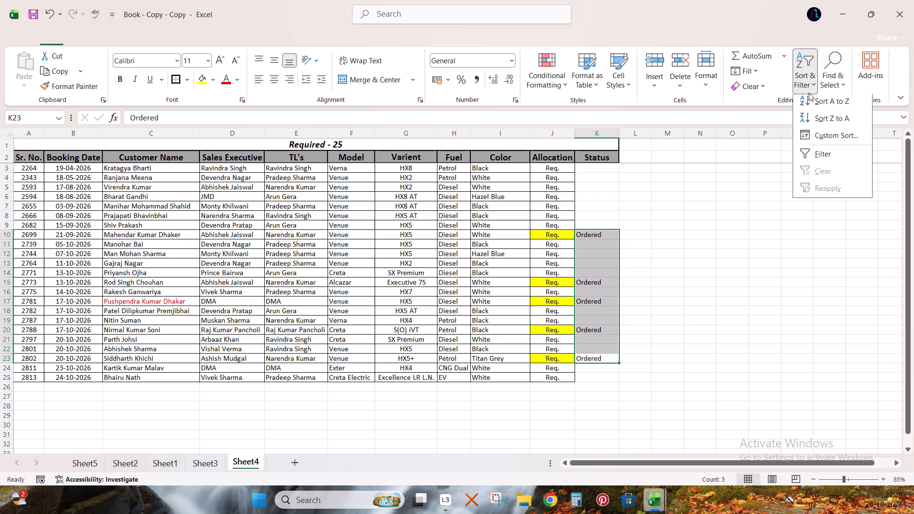
pyautogui.click(813, 105)
pyautogui.press('Return')
# Move the five Ordered booking rows from the top of the table to below its last row.
pyautogui.press('Up')
pyautogui.hotkey('ctrl', 'Up')
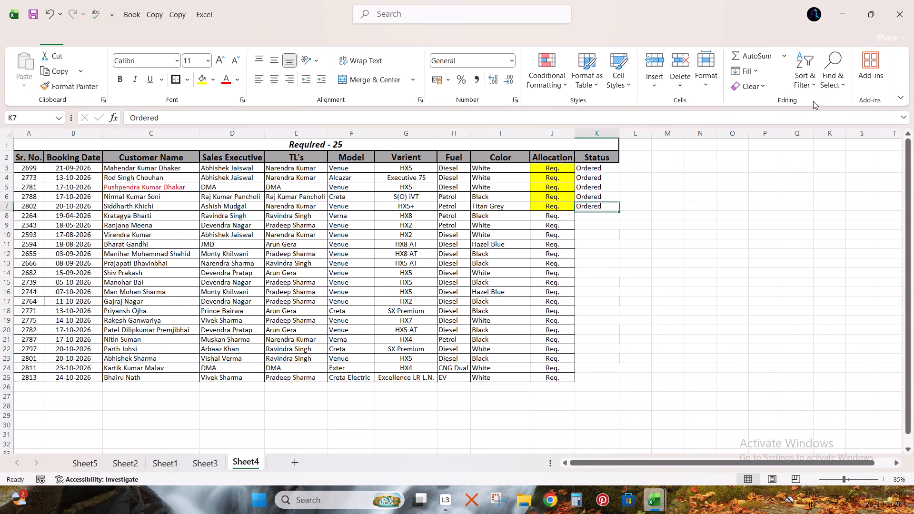
pyautogui.press('Up')
pyautogui.press('Up')
pyautogui.press('Up')
pyautogui.press('Up')
pyautogui.press('Up')
pyautogui.hotkey('shift', 'Down')
pyautogui.hotkey('shift', 'space')
pyautogui.hotkey('shift', 'Down')
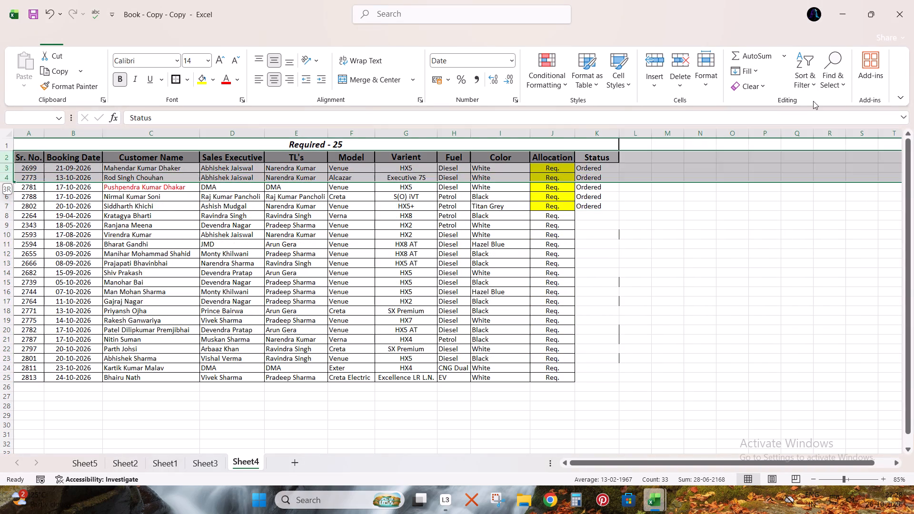
pyautogui.press('Down')
pyautogui.hotkey('shift', 'space')
pyautogui.hotkey('ctrl', 'shift', 'Down')
pyautogui.hotkey('ctrl', 'x')
pyautogui.press('Left')
pyautogui.hotkey('ctrl', 'Down')
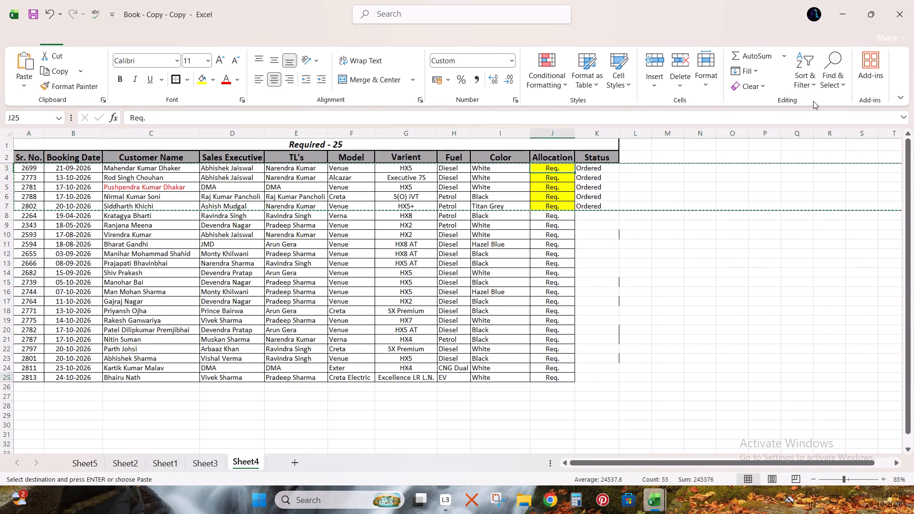
pyautogui.hotkey('shift', 'space')
pyautogui.press('Down')
pyautogui.hotkey('shift', 'space')
pyautogui.hotkey('ctrl', '+')
# Insert a blank row between the remaining bookings and the Ordered group.
pyautogui.press('Up')
pyautogui.press('Down')
pyautogui.hotkey('shift', 'space')
pyautogui.hotkey('ctrl', '+')
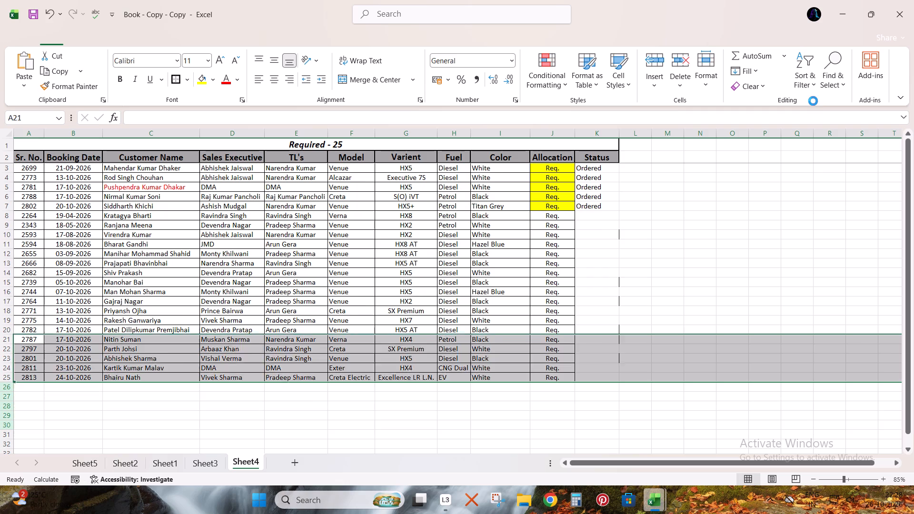
# Sort the bookings above the blank row A to Z by Color, expanding to whole rows.
pyautogui.press('Right')
pyautogui.press('Up')
pyautogui.hotkey('ctrl', 'Right')
pyautogui.press('Left')
pyautogui.hotkey('ctrl', 'shift', 'Up')
pyautogui.hotkey('shift', 'Down')
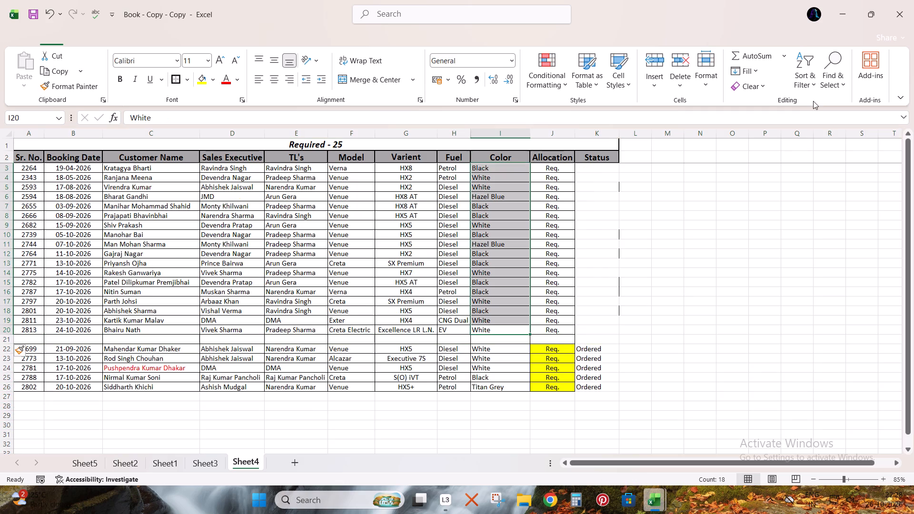
pyautogui.click(795, 75)
pyautogui.click(811, 100)
pyautogui.press('Return')
# Sort the bookings above the blank row A to Z by Fuel, expanding to whole rows.
pyautogui.press('Left')
pyautogui.hotkey('ctrl', 'shift', 'Up')
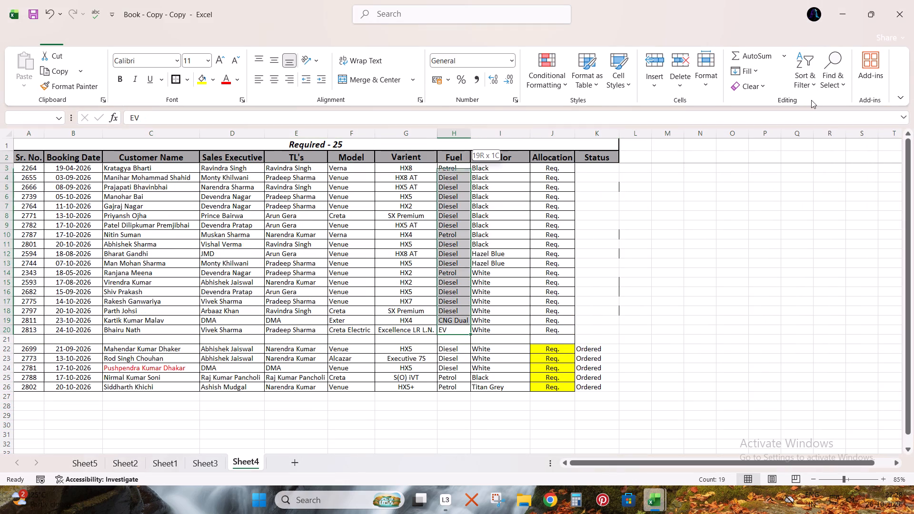
pyautogui.hotkey('shift', 'Down')
pyautogui.click(809, 83)
pyautogui.click(820, 101)
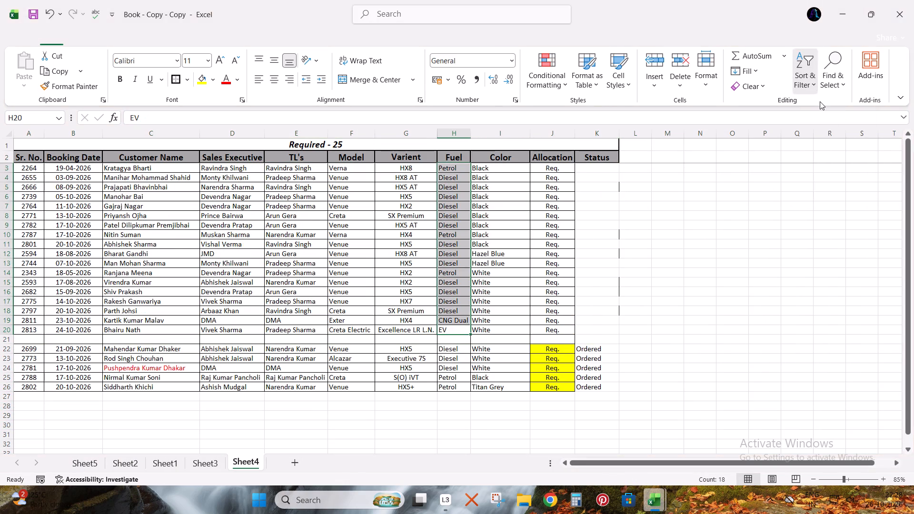
pyautogui.press('+')
pyautogui.press('Return')
# Sort the bookings above the blank row A to Z by Varient, expanding to whole rows.
pyautogui.press('Left')
pyautogui.hotkey('ctrl', 'shift', 'Up')
pyautogui.hotkey('shift', 'Down')
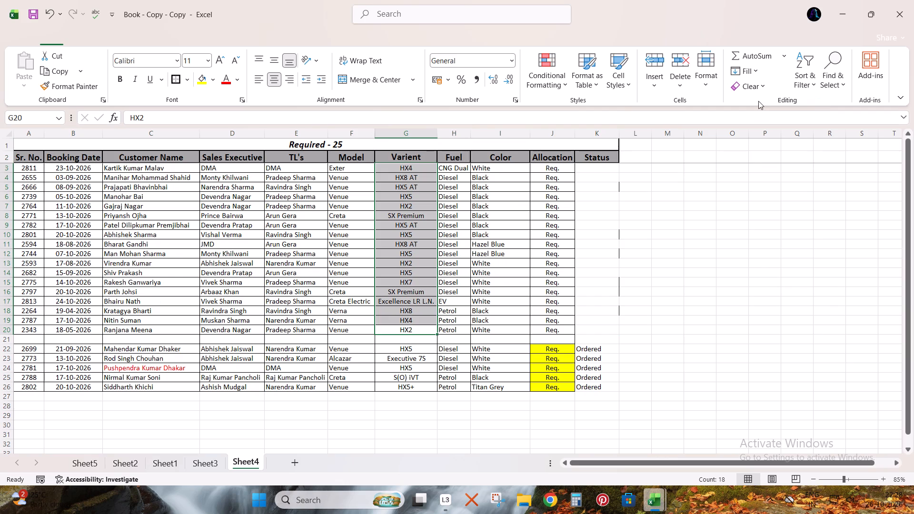
pyautogui.click(810, 79)
pyautogui.click(815, 99)
pyautogui.press('Return')
# Sort the bookings above the blank row A to Z by Model, expanding to whole rows.
pyautogui.press('Left')
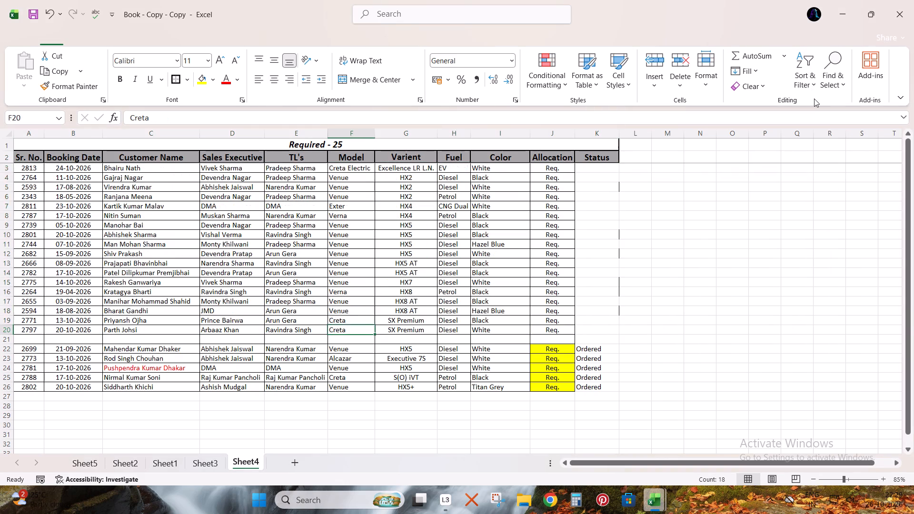
pyautogui.hotkey('ctrl', 'shift', 'Up')
pyautogui.hotkey('shift', 'Down')
pyautogui.hotkey('shift', 'Up')
pyautogui.hotkey('shift', 'Down')
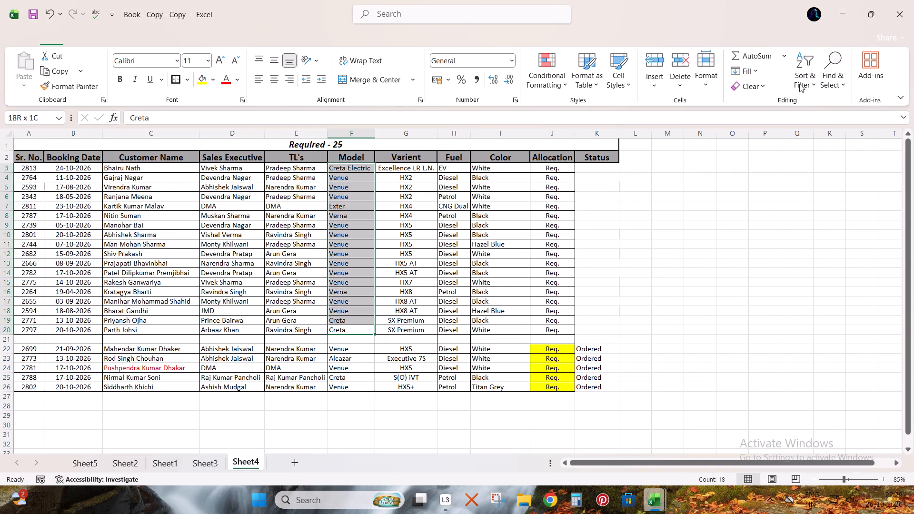
pyautogui.click(799, 83)
pyautogui.click(817, 96)
pyautogui.press('Return')
# Make the Model through Allocation cells of the sorted bookings bold, centred horizontally and middle-aligned vertically.
pyautogui.hotkey('ctrl', 'shift', 'Right')
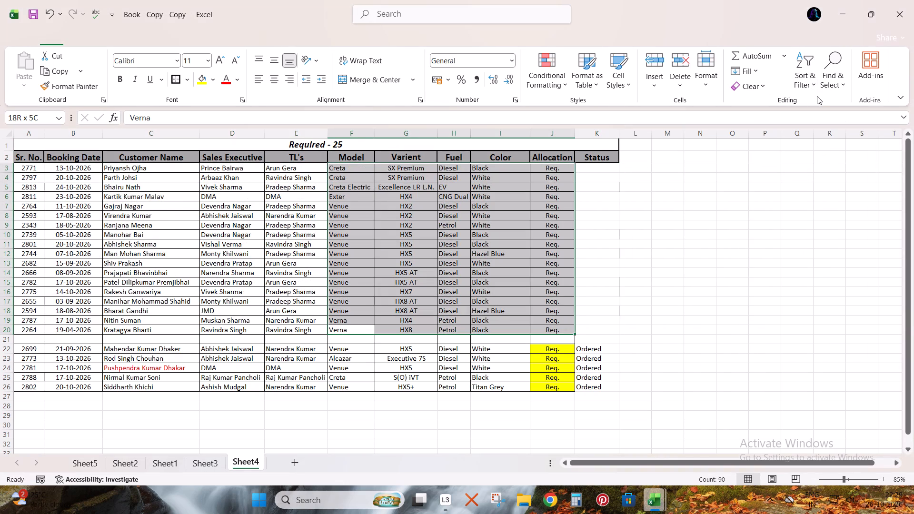
pyautogui.hotkey('ctrl', 'b')
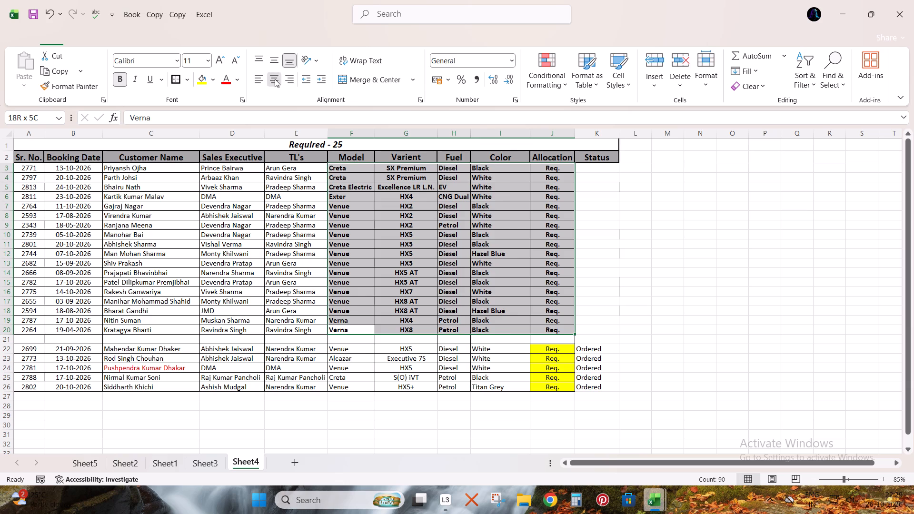
pyautogui.click(275, 79)
pyautogui.click(278, 59)
# Delete the blank row separating the sorted bookings from the Ordered group.
pyautogui.hotkey('ctrl', 'Down')
pyautogui.hotkey('ctrl', 'Down')
pyautogui.hotkey('shift', 'space')
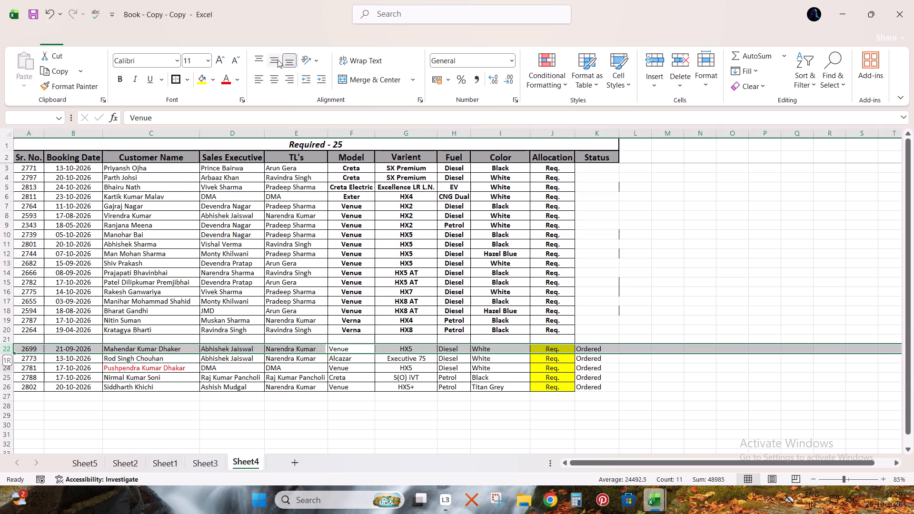
pyautogui.press('Up')
pyautogui.hotkey('shift', 'space')
pyautogui.hotkey('ctrl', '-')
# Renumber the Sr. No. column by entering 1 and 2 in the first two bookings and filling the series down to 23.
pyautogui.hotkey('ctrl', 'Up')
pyautogui.hotkey('ctrl', 'Left')
pyautogui.press('Down')
pyautogui.press('1')
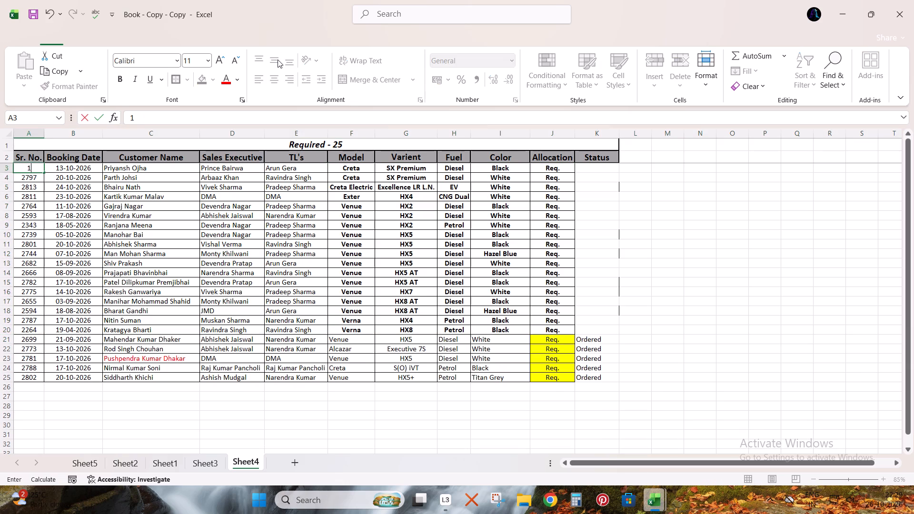
pyautogui.press('Return')
pyautogui.press('2')
pyautogui.press('Up')
pyautogui.hotkey('shift', 'Down')
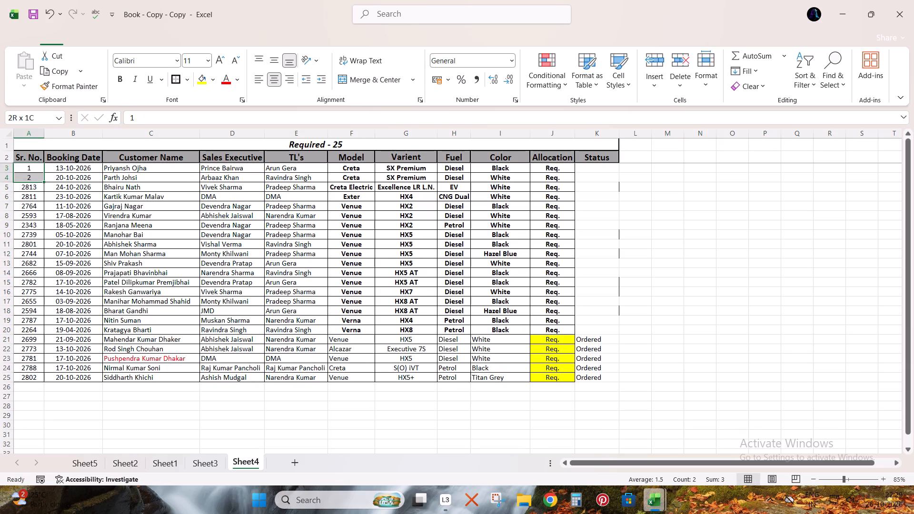
pyautogui.doubleClick(43, 181)
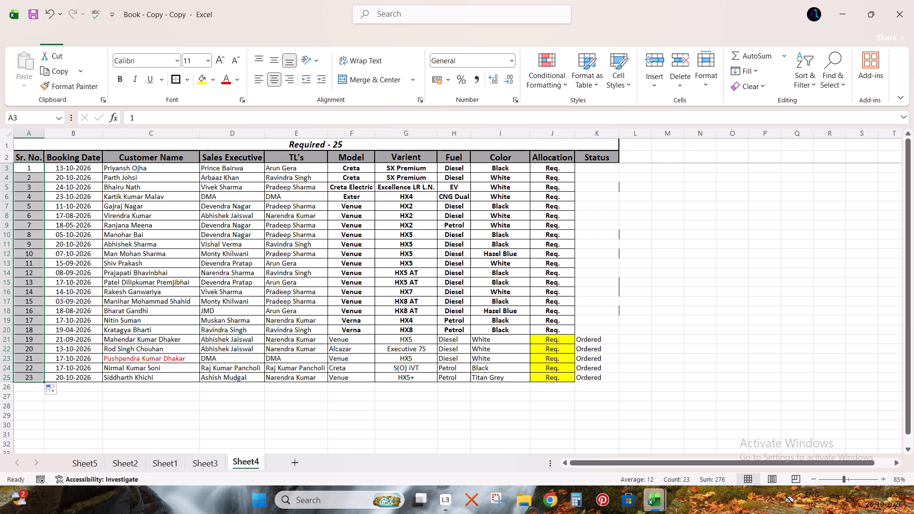
# Apply an outside border around the whole Required table, including the Status column.
pyautogui.hotkey('ctrl', 'a')
pyautogui.click(175, 78)
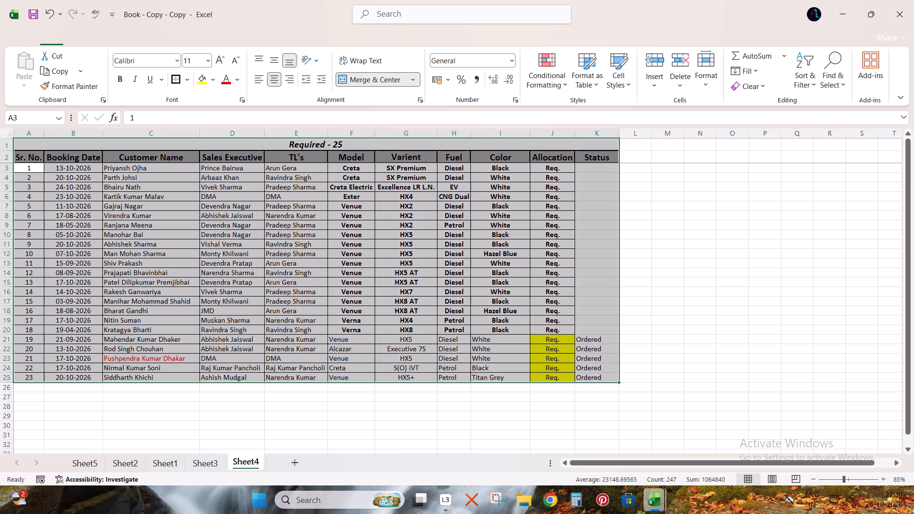
pyautogui.click(283, 230)
# Change the table title to Required - 23.
pyautogui.doubleClick(354, 144)
pyautogui.press('BackSpace')
pyautogui.press('3')
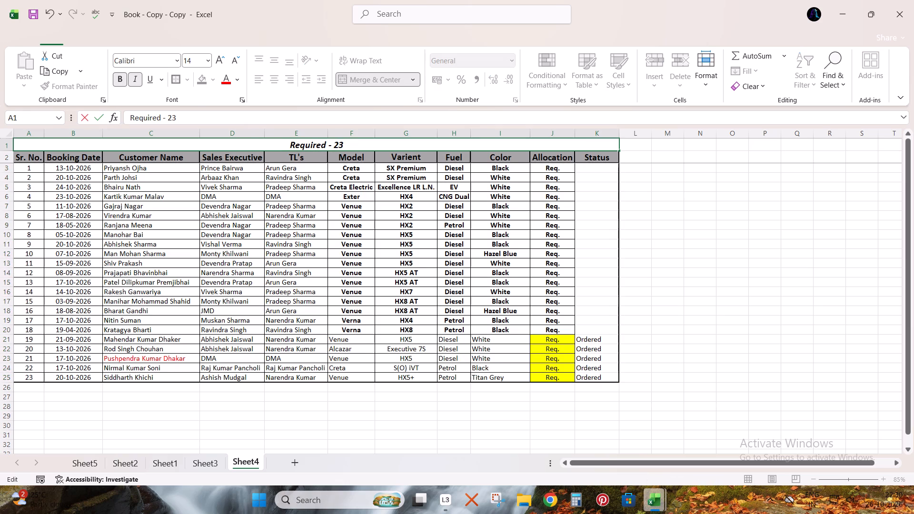
pyautogui.press('Return')
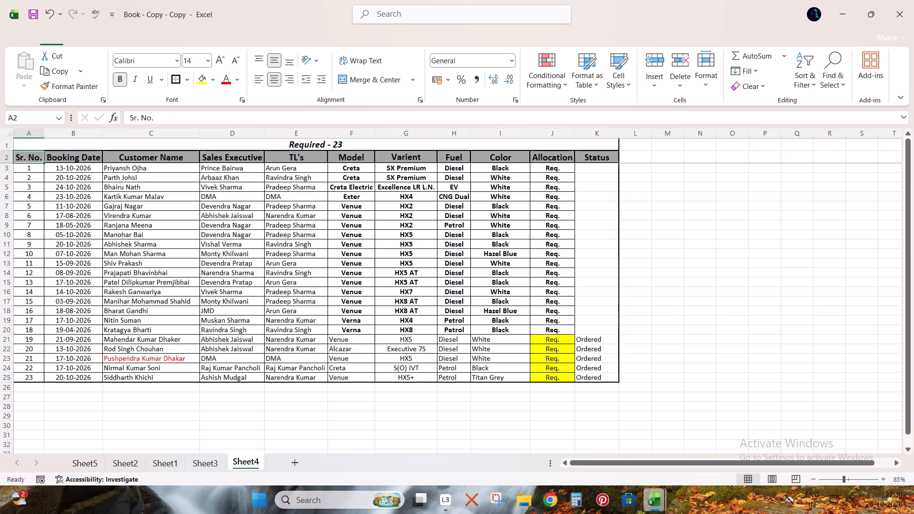
# Save and close the Book - Copy - Copy workbook.
pyautogui.click(335, 197)
pyautogui.hotkey('ctrl', 's')
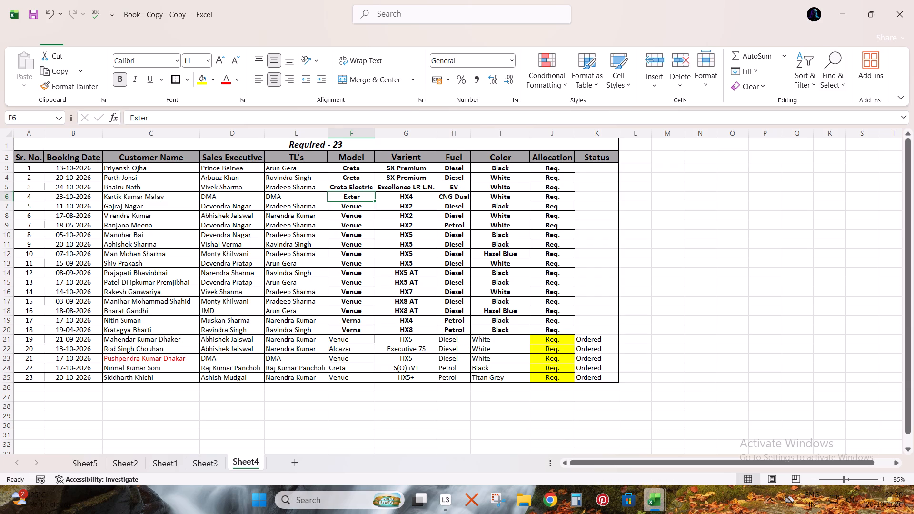
pyautogui.click(913, 0)
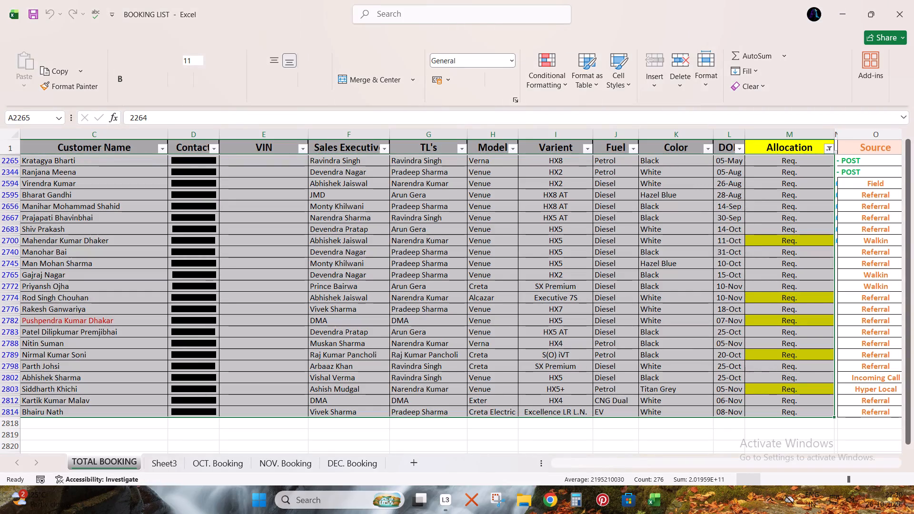
# Switch to the ALLOCATION STOCK SHEET workbook and remove the filter from its STOCK sheet, returning to the SN header.
pyautogui.hotkey('alt', 'Tab')
pyautogui.hotkey('alt', 'Tab')
pyautogui.click(269, 176)
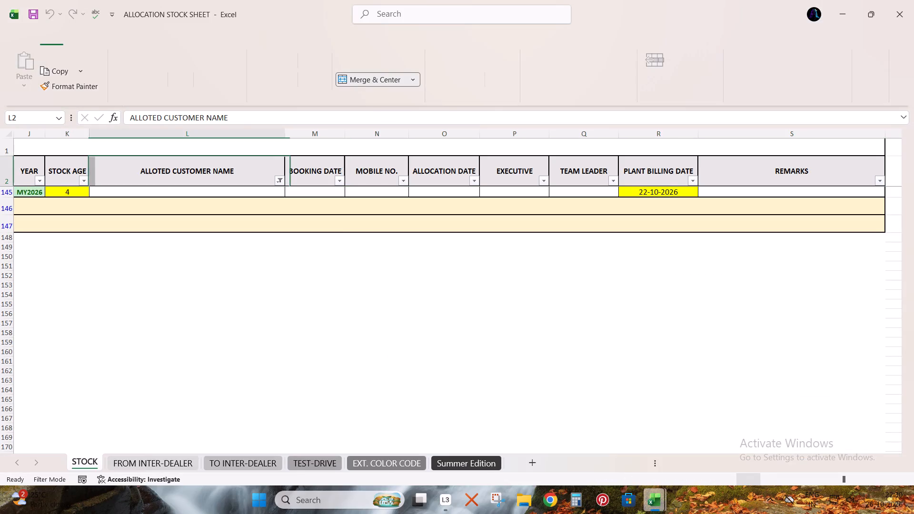
pyautogui.hotkey('ctrl', 'shift', 'l')
pyautogui.hotkey('ctrl', 'Left')
pyautogui.press('Down')
pyautogui.press('Up')
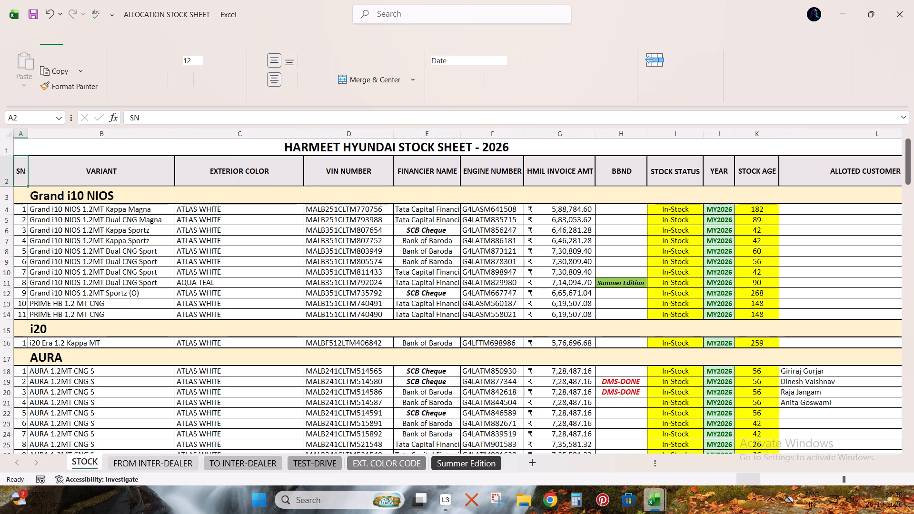
# Save and close the ALLOCATION STOCK SHEET workbook.
pyautogui.hotkey('ctrl', 's')
pyautogui.click(913, 0)
# Remove the filter from the TOTAL BOOKING sheet of the BOOKING LIST workbook, returning to the Sr. No. header.
pyautogui.click(430, 331)
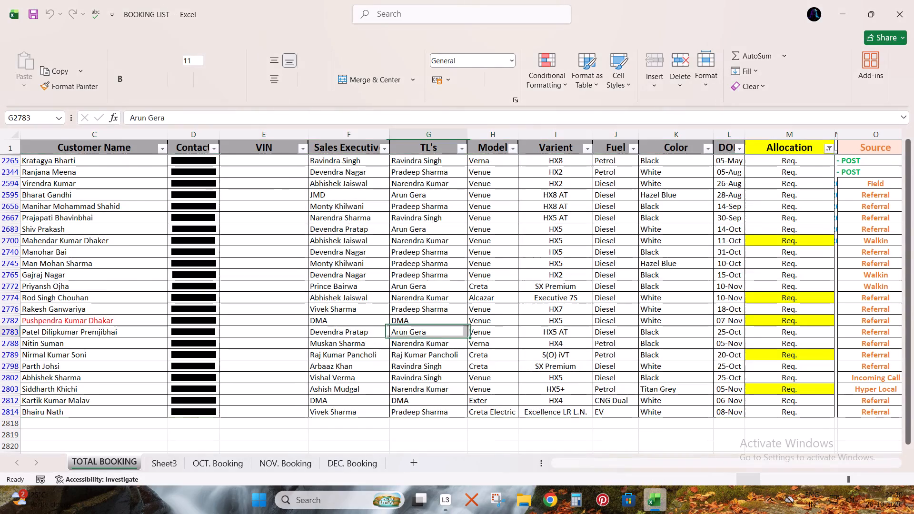
pyautogui.hotkey('ctrl', 'Up')
pyautogui.hotkey('ctrl', 'Left')
pyautogui.hotkey('ctrl', 'shift', 'l')
pyautogui.hotkey('ctrl', 'Left')
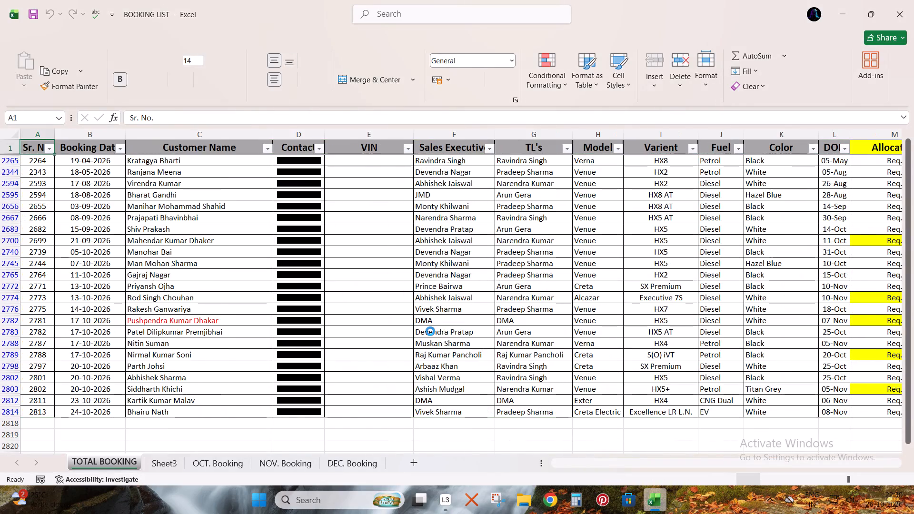
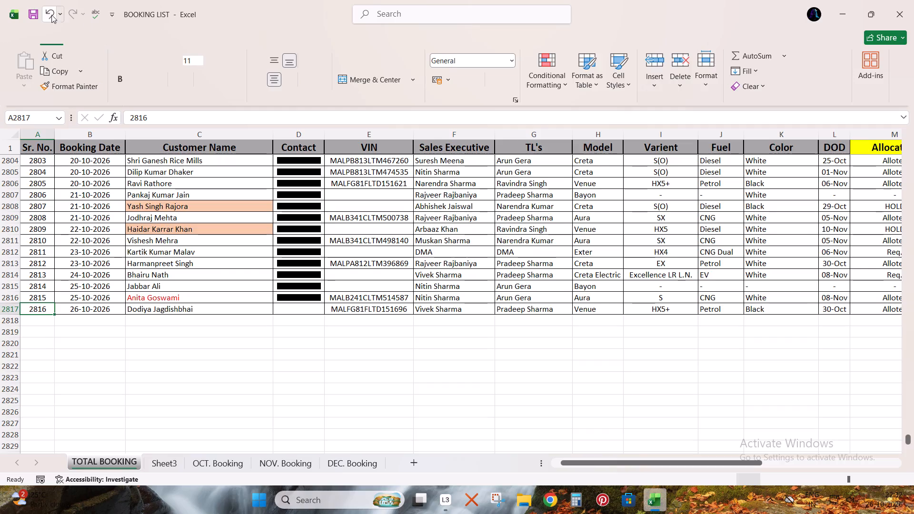
# Close the BOOKING LIST workbook and refresh the desktop.
pyautogui.click(913, 0)
pyautogui.rightClick(483, 222)
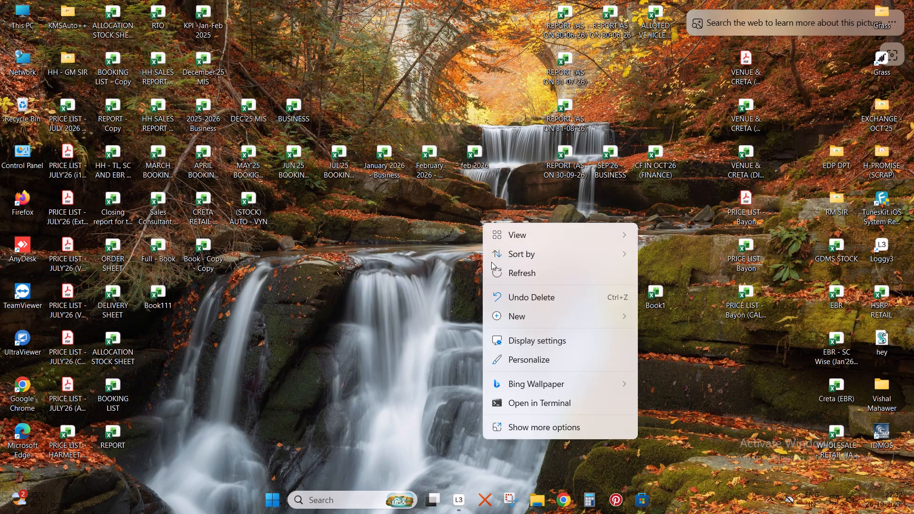
pyautogui.click(508, 267)
# Open the Book - Copy - Copy and REPORT workbooks together from the desktop and switch to REPORT.
pyautogui.click(199, 251)
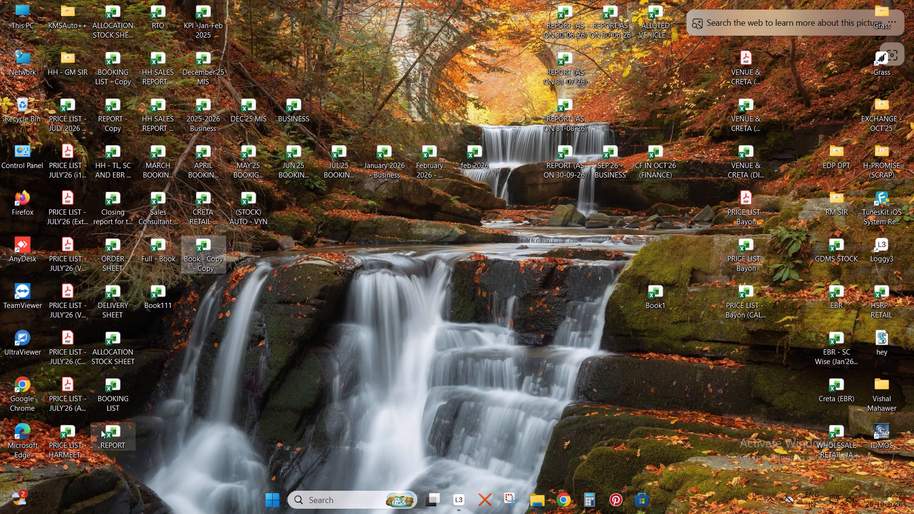
pyautogui.keyDown('ctrl'); pyautogui.click(107, 432); pyautogui.keyUp('ctrl')
pyautogui.press('Return')
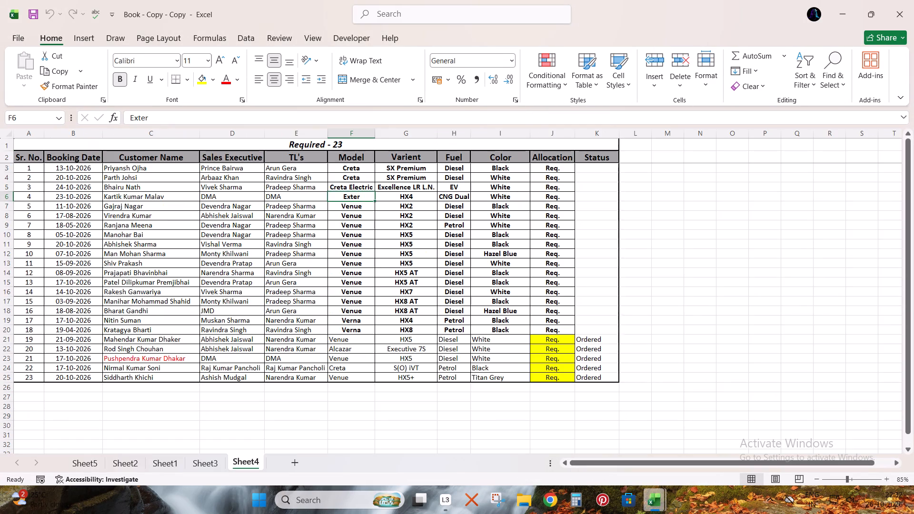
pyautogui.hotkey('alt', 'Tab')
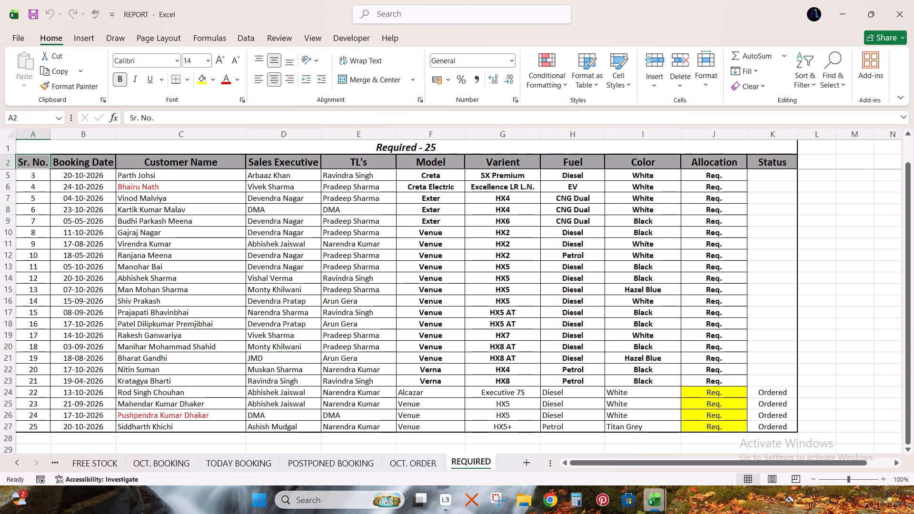
# Unhide the ALLOTED (HH) sheet in the REPORT workbook.
pyautogui.tripleClick(58, 457)
pyautogui.click(58, 457)
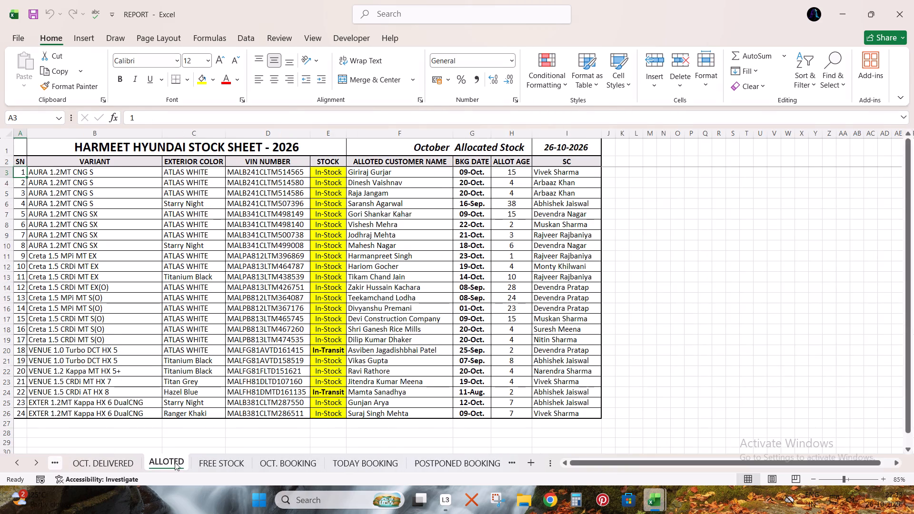
pyautogui.rightClick(175, 462)
pyautogui.click(197, 434)
pyautogui.press('Return')
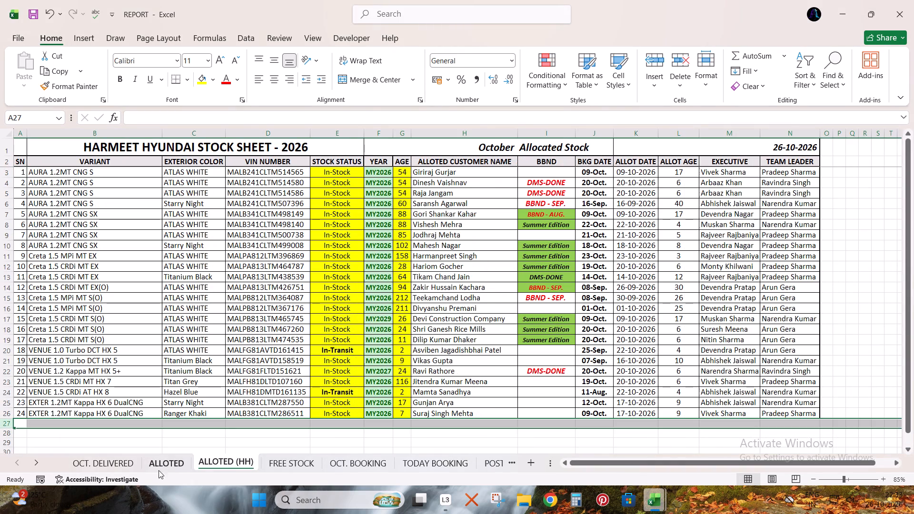
# Copy the allocated stock rows from Sheet2 of Book - Copy - Copy over REPORT's ALLOTED sheet, starting at row 3.
pyautogui.click(104, 466)
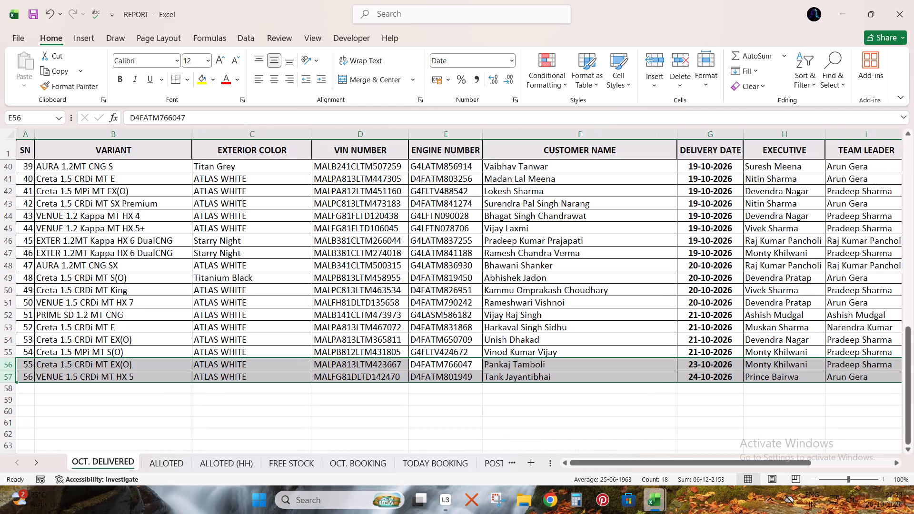
pyautogui.click(156, 458)
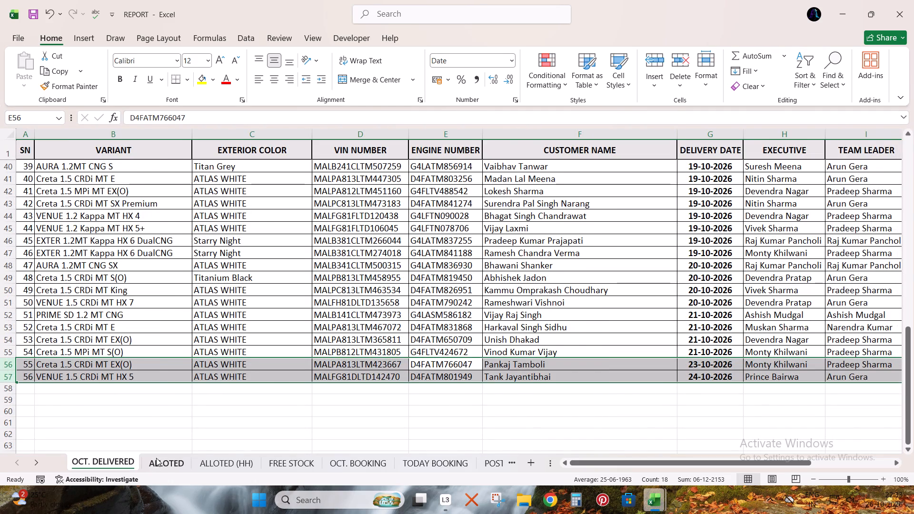
pyautogui.hotkey('alt', 'Tab')
pyautogui.hotkey('ctrl', 'pageup')
pyautogui.hotkey('ctrl', 'pageup')
pyautogui.hotkey('ctrl', 'pageup')
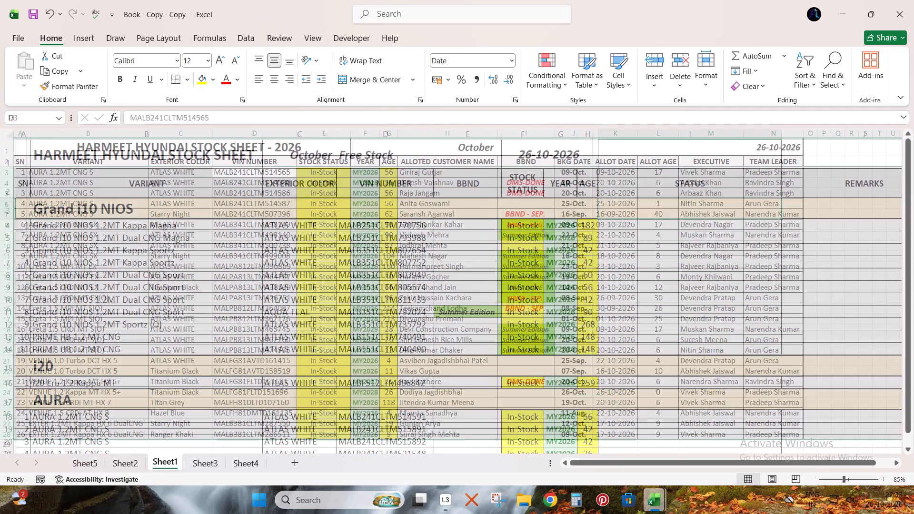
pyautogui.hotkey('ctrl', 'Left')
pyautogui.hotkey('ctrl', 'Up')
pyautogui.press('Down')
pyautogui.press('Up')
pyautogui.press('Down')
pyautogui.hotkey('shift', 'space')
pyautogui.hotkey('ctrl', 'shift', 'Down')
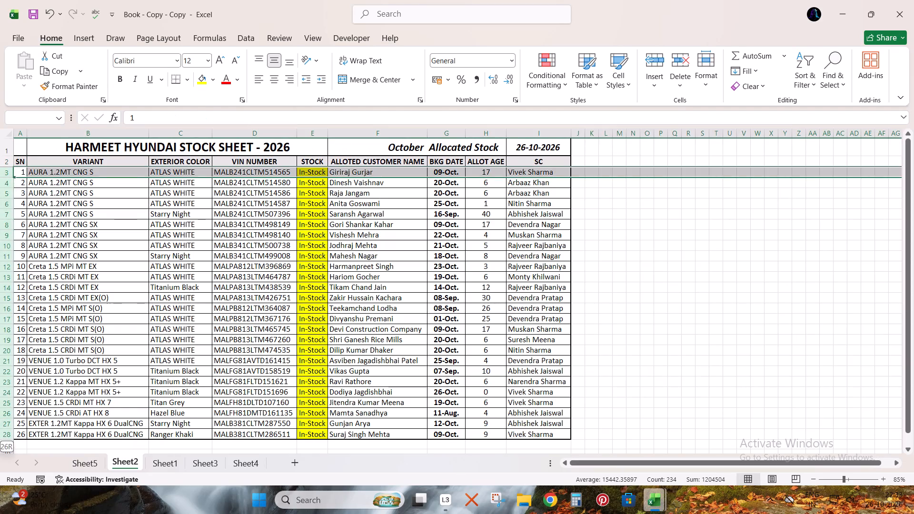
pyautogui.hotkey('ctrl', 'c')
pyautogui.hotkey('alt', 'Tab')
pyautogui.hotkey('ctrl', 'Up')
pyautogui.hotkey('ctrl', 'Left')
pyautogui.press('Down')
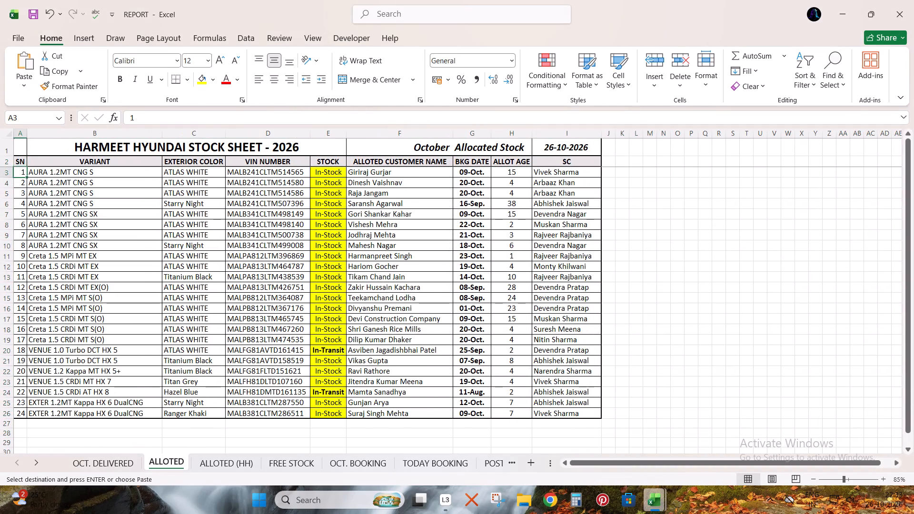
pyautogui.hotkey('ctrl', 'v')
# Copy the detailed allocated stock rows from Sheet1 of Book - Copy - Copy over REPORT's ALLOTED (HH) sheet, starting at row 3.
pyautogui.hotkey('ctrl', 'pagedown')
pyautogui.hotkey('alt', 'Tab')
pyautogui.hotkey('ctrl', 'pagedown')
pyautogui.hotkey('alt', 'Tab')
pyautogui.hotkey('ctrl', 'Up')
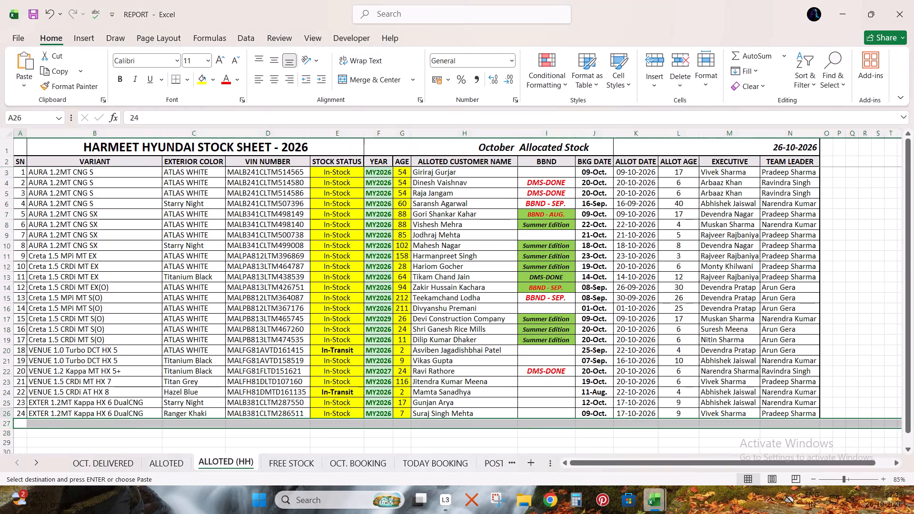
pyautogui.hotkey('ctrl', 'Up')
pyautogui.hotkey('ctrl', 'Left')
pyautogui.press('Down')
pyautogui.press('Down')
pyautogui.press('Up')
pyautogui.hotkey('alt', 'Tab')
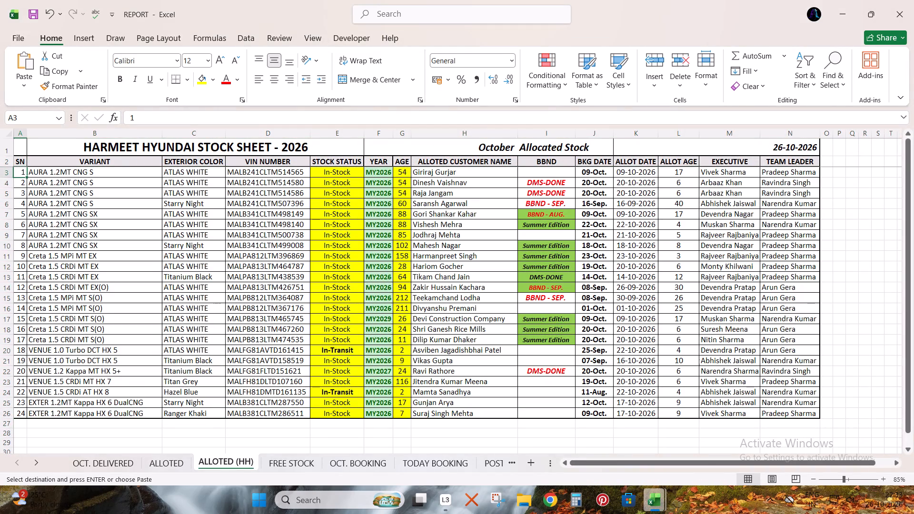
pyautogui.hotkey('ctrl', 'Up')
pyautogui.press('Left')
pyautogui.press('Down')
pyautogui.press('Left')
pyautogui.hotkey('ctrl', 'Up')
pyautogui.hotkey('ctrl', 'Left')
pyautogui.press('Down')
pyautogui.press('Down')
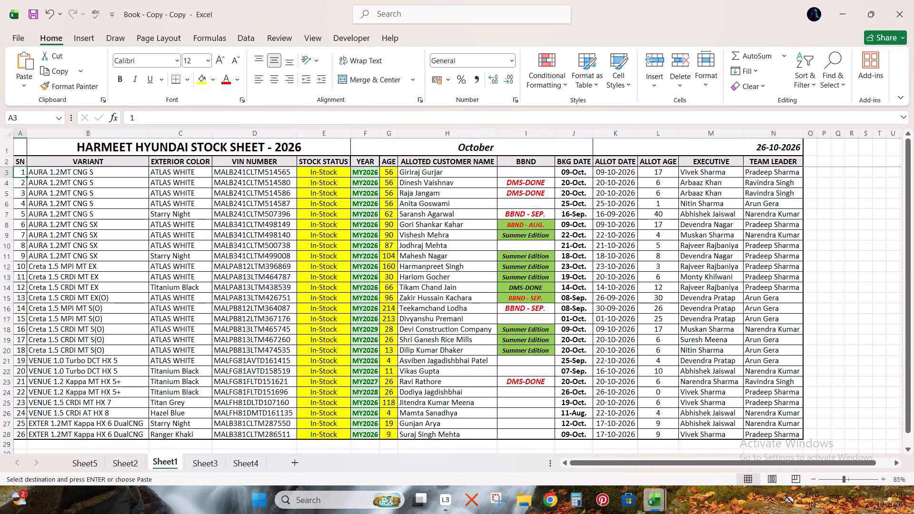
pyautogui.hotkey('shift', 'space')
pyautogui.hotkey('ctrl', 'shift', 'Down')
pyautogui.hotkey('ctrl', 'c')
pyautogui.hotkey('alt', 'Tab')
pyautogui.hotkey('ctrl', 'Up')
pyautogui.hotkey('ctrl', 'Left')
pyautogui.press('Down')
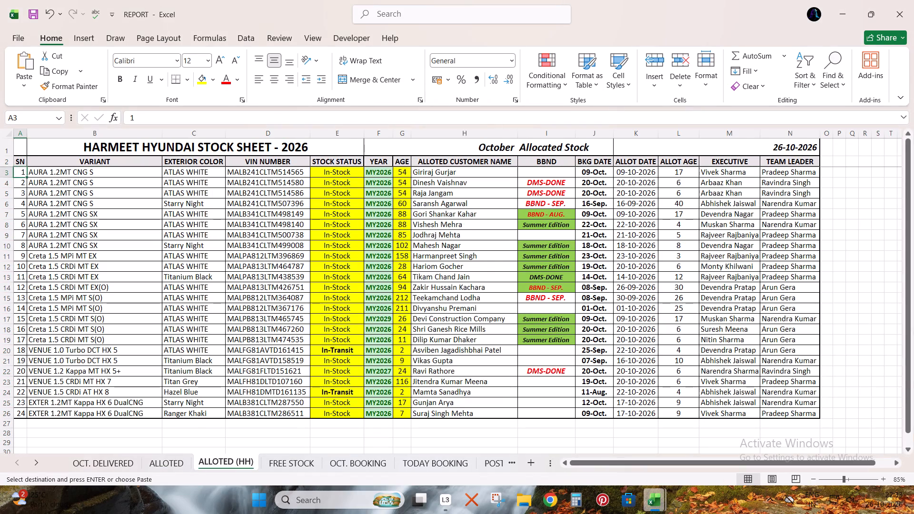
pyautogui.hotkey('ctrl', 'v')
# Copy all free stock rows, Grand i10 NIOS through EXTER, from Sheet3 of Book - Copy - Copy over REPORT's FREE STOCK sheet from row 3.
pyautogui.hotkey('ctrl', 'pagedown')
pyautogui.hotkey('alt', 'Tab')
pyautogui.press('pagedown')
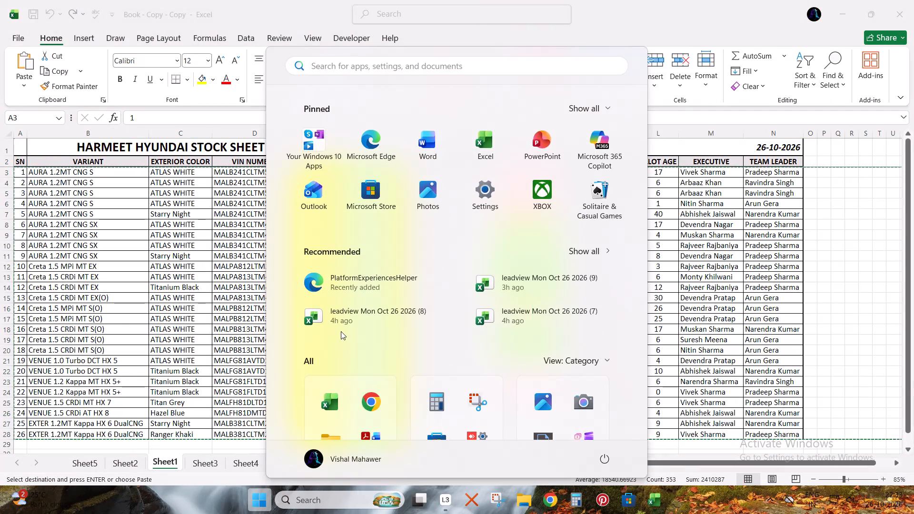
pyautogui.press('Escape')
pyautogui.hotkey('ctrl', 'pagedown')
pyautogui.hotkey('alt', 'Tab')
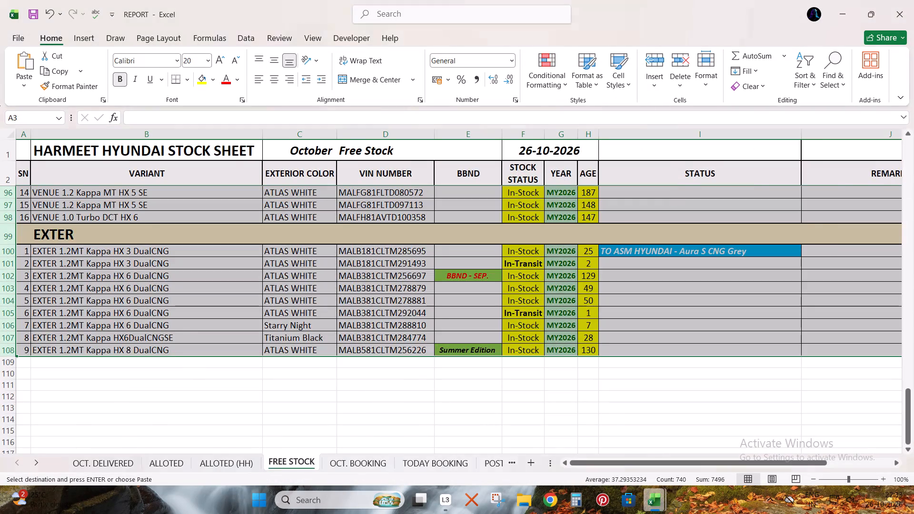
pyautogui.hotkey('alt', 'Tab')
pyautogui.hotkey('ctrl', 'Up')
pyautogui.hotkey('ctrl', 'Left')
pyautogui.press('Down')
pyautogui.press('Down')
pyautogui.press('Up')
pyautogui.hotkey('shift', 'space')
pyautogui.hotkey('ctrl', 'shift', 'Down')
pyautogui.hotkey('ctrl', 'shift', 'Down')
pyautogui.hotkey('ctrl', 'shift', 'Down')
pyautogui.hotkey('ctrl', 'shift', 'Down')
pyautogui.hotkey('ctrl', 'shift', 'Down')
pyautogui.hotkey('ctrl', 'shift', 'Down')
pyautogui.hotkey('ctrl', 'shift', 'Down')
pyautogui.hotkey('ctrl', 'shift', 'Down')
pyautogui.hotkey('ctrl', 'shift', 'Down')
pyautogui.hotkey('ctrl', 'shift', 'Down')
pyautogui.hotkey('ctrl', 'shift', 'Down')
pyautogui.hotkey('ctrl', 'shift', 'Down')
pyautogui.hotkey('ctrl', 'shift', 'Down')
pyautogui.hotkey('ctrl', 'shift', 'Down')
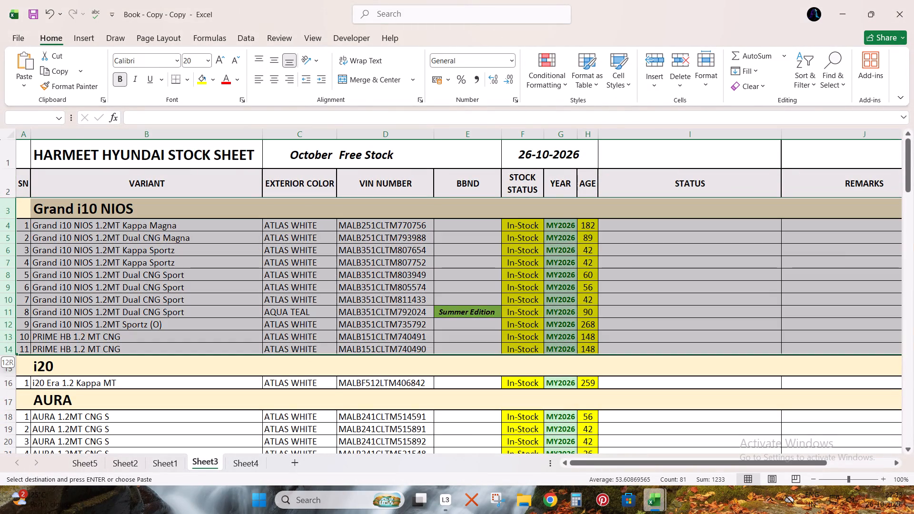
pyautogui.hotkey('ctrl', 'shift', 'Up')
pyautogui.hotkey('shift', 'Down')
pyautogui.hotkey('shift', 'Up')
pyautogui.hotkey('ctrl', 'c')
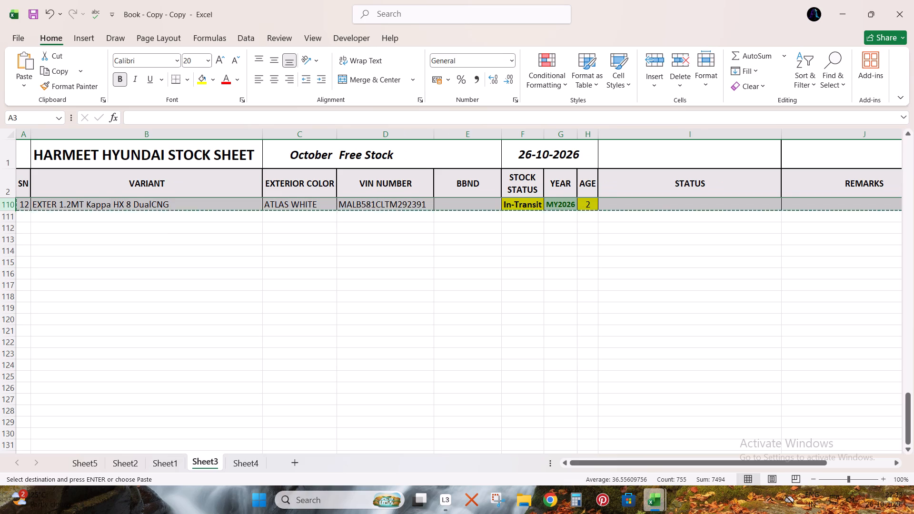
pyautogui.hotkey('alt', 'Tab')
pyautogui.hotkey('ctrl', 'Up')
pyautogui.hotkey('ctrl', 'Left')
pyautogui.press('Down')
pyautogui.hotkey('ctrl', 'v')
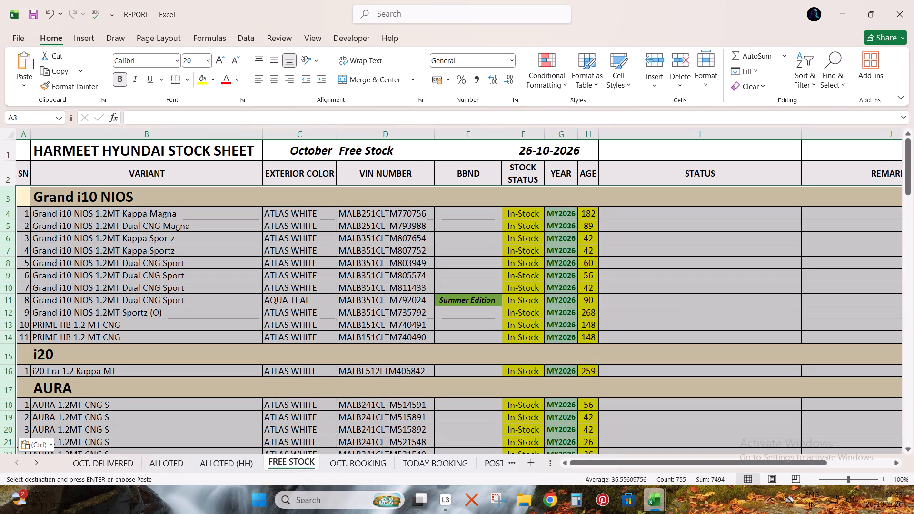
# Look over the pasted FREE STOCK rows and save the REPORT workbook.
pyautogui.scroll(-7, 546, 353)
pyautogui.scroll(1, 543, 356)
pyautogui.scroll(-13, 543, 356)
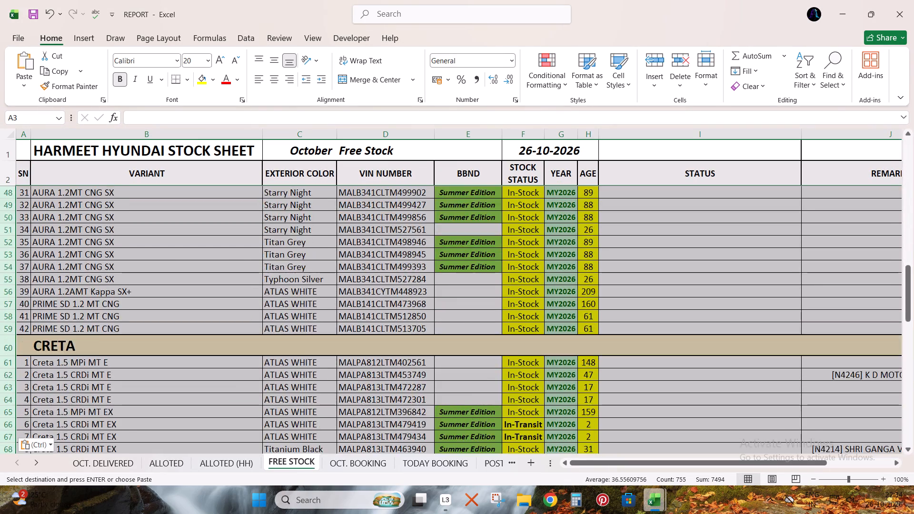
pyautogui.scroll(-17, 543, 356)
pyautogui.scroll(3, 543, 356)
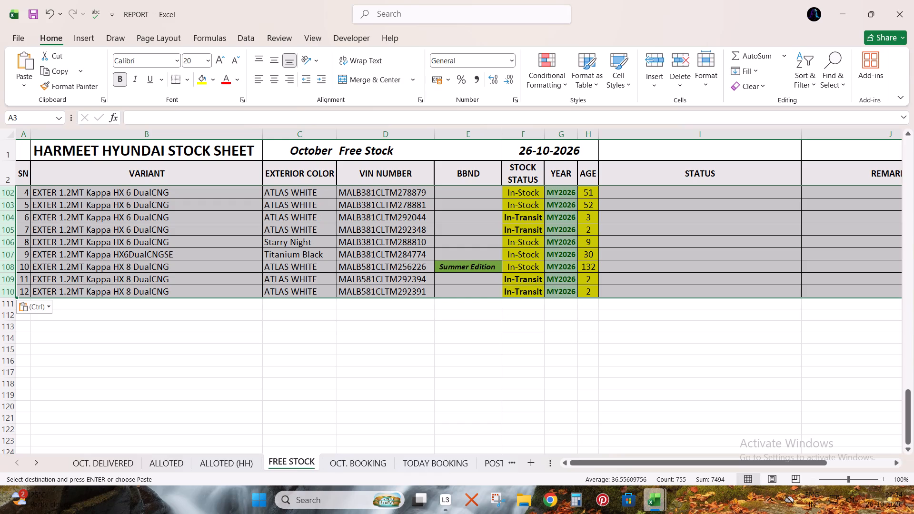
pyautogui.hotkey('ctrl', 's')
# Move on to the OCT. ORDER sheet in REPORT and open the ORDER SHEET workbook from the desktop.
pyautogui.hotkey('ctrl', 'pagedown')
pyautogui.hotkey('ctrl', 'pagedown')
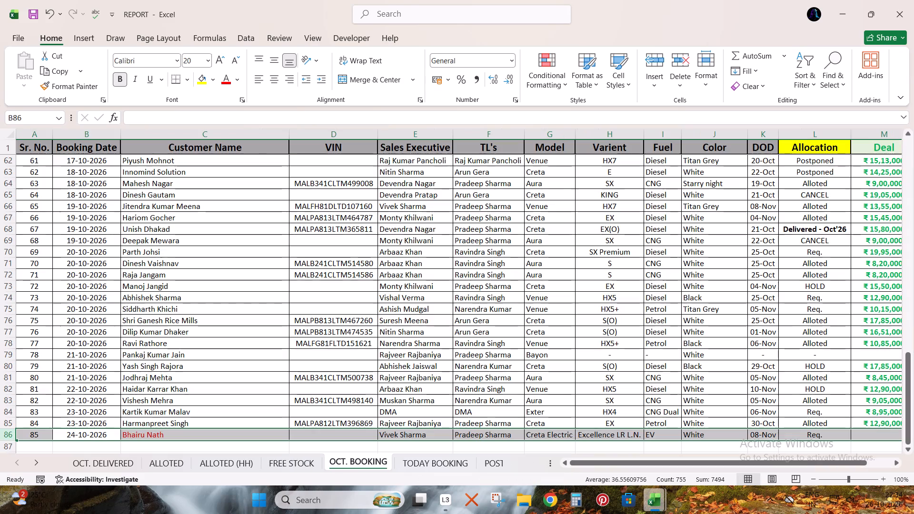
pyautogui.hotkey('ctrl', 'pagedown')
pyautogui.hotkey('ctrl', 'pagedown')
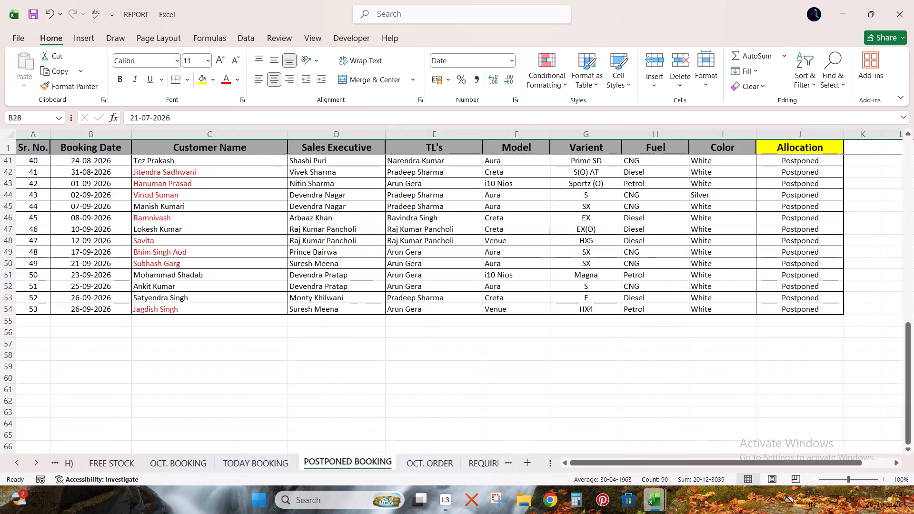
pyautogui.hotkey('alt', 'Tab')
pyautogui.hotkey('alt', 'Tab')
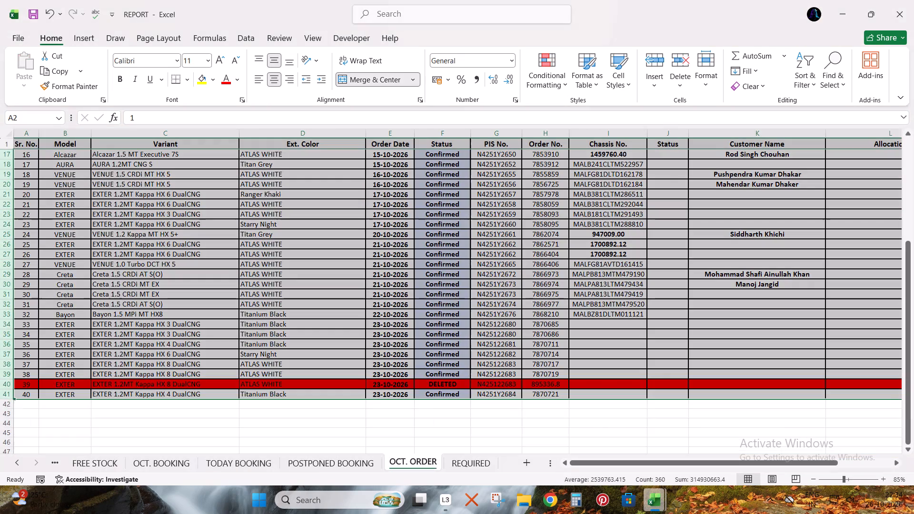
pyautogui.click(913, 473)
pyautogui.click(913, 493)
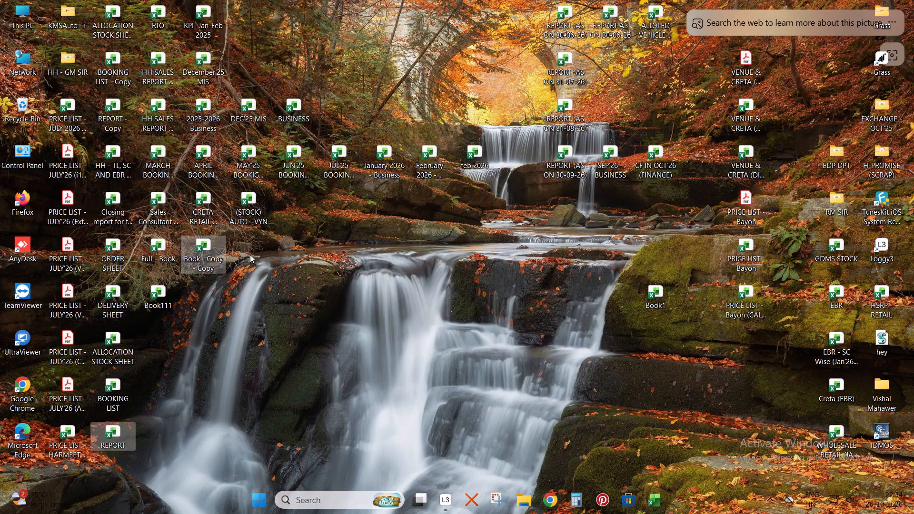
pyautogui.doubleClick(100, 246)
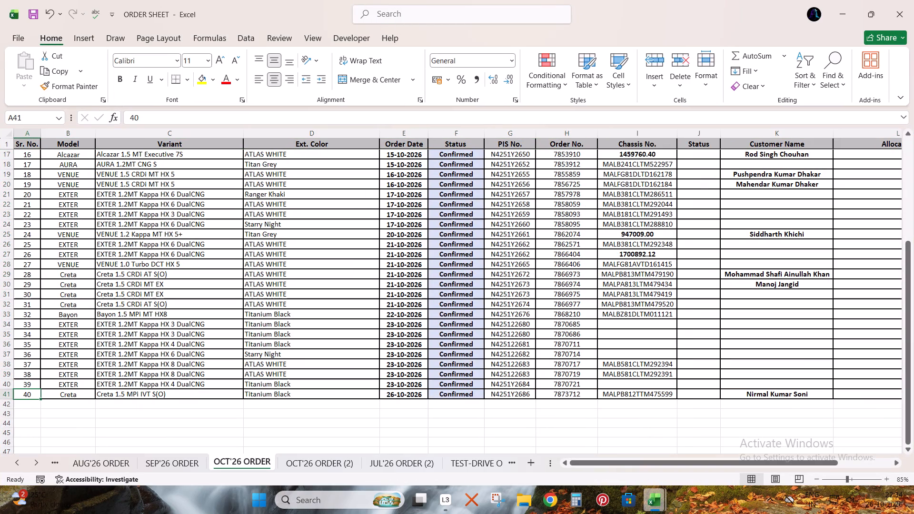
# Copy all order rows from ORDER SHEET's OCT'26 ORDER sheet over REPORT's OCT. ORDER sheet, starting at row 2.
pyautogui.click(468, 256)
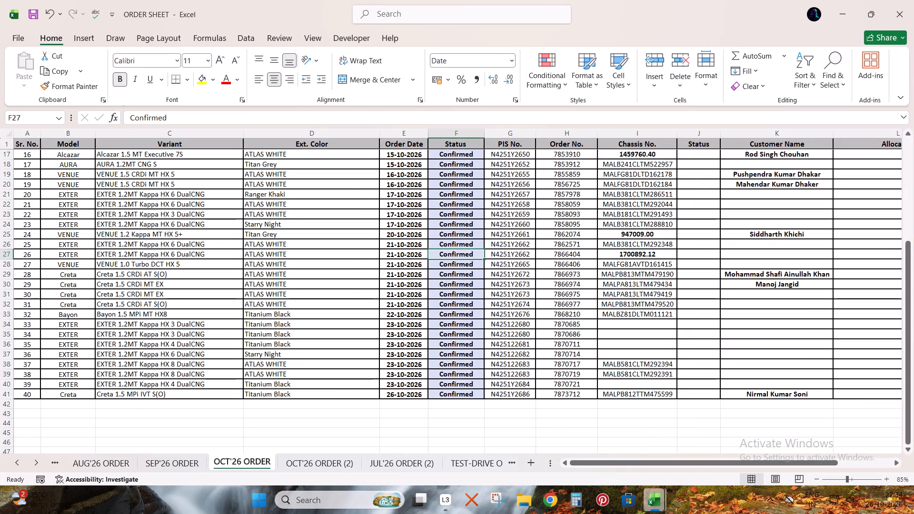
pyautogui.hotkey('ctrl', 'Up')
pyautogui.hotkey('ctrl', 'Left')
pyautogui.press('Down')
pyautogui.hotkey('shift', 'space')
pyautogui.hotkey('ctrl', 'shift', 'Down')
pyautogui.hotkey('ctrl', 'c')
pyautogui.hotkey('alt', 'Tab')
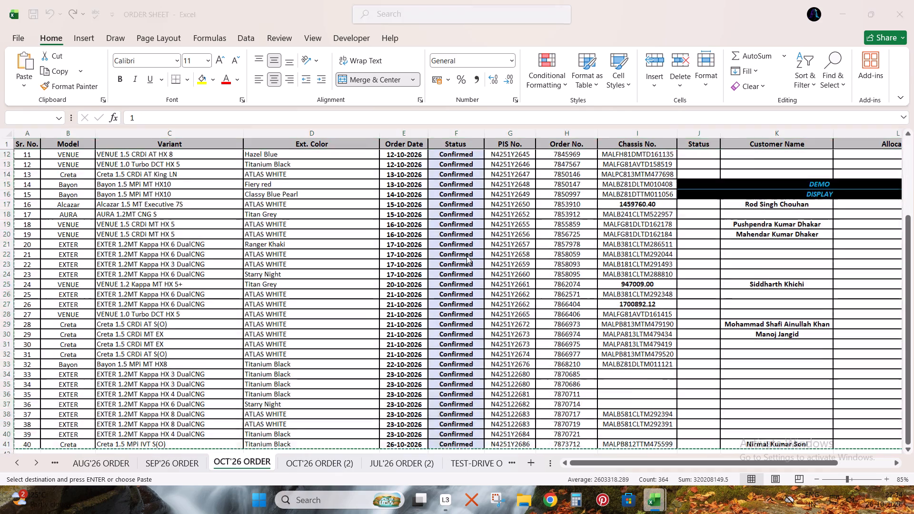
pyautogui.hotkey('ctrl', 'Up')
pyautogui.hotkey('ctrl', 'Left')
pyautogui.press('Down')
pyautogui.hotkey('ctrl', 'v')
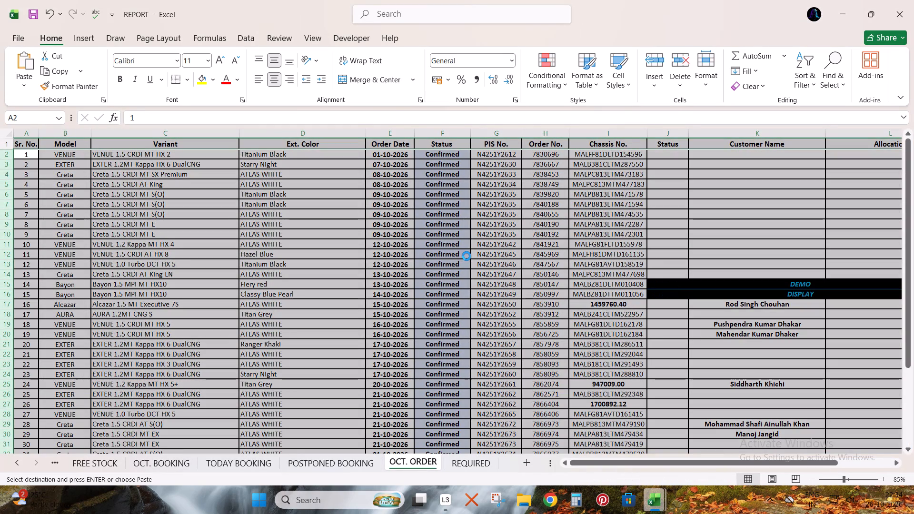
# Save the REPORT workbook and close the ORDER SHEET workbook.
pyautogui.hotkey('ctrl', 's')
pyautogui.hotkey('alt', 'Tab')
pyautogui.click(913, 0)
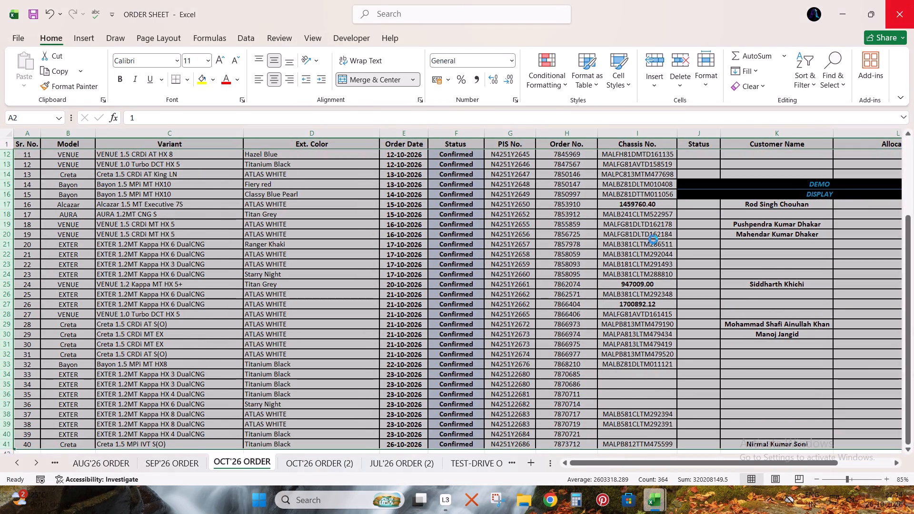
# Switch to the Book - Copy - Copy workbook and copy all the required-vehicle rows on Sheet4, from row 3 down.
pyautogui.hotkey('ctrl', 'pagedown')
pyautogui.hotkey('alt', 'Tab')
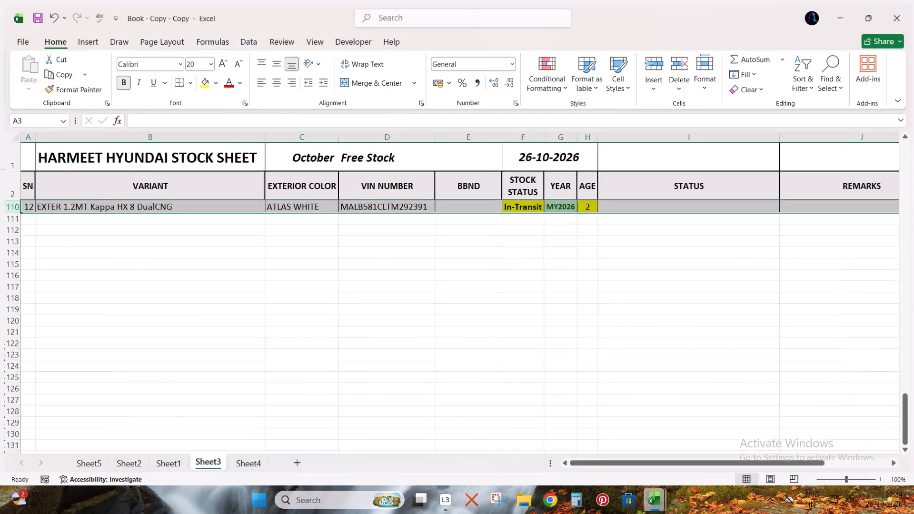
pyautogui.hotkey('ctrl', 'pagedown')
pyautogui.hotkey('ctrl', 'Up')
pyautogui.hotkey('ctrl', 'Left')
pyautogui.press('Up')
pyautogui.press('Left')
pyautogui.press('Down')
pyautogui.press('Down')
pyautogui.press('Left')
pyautogui.hotkey('ctrl', 'Left')
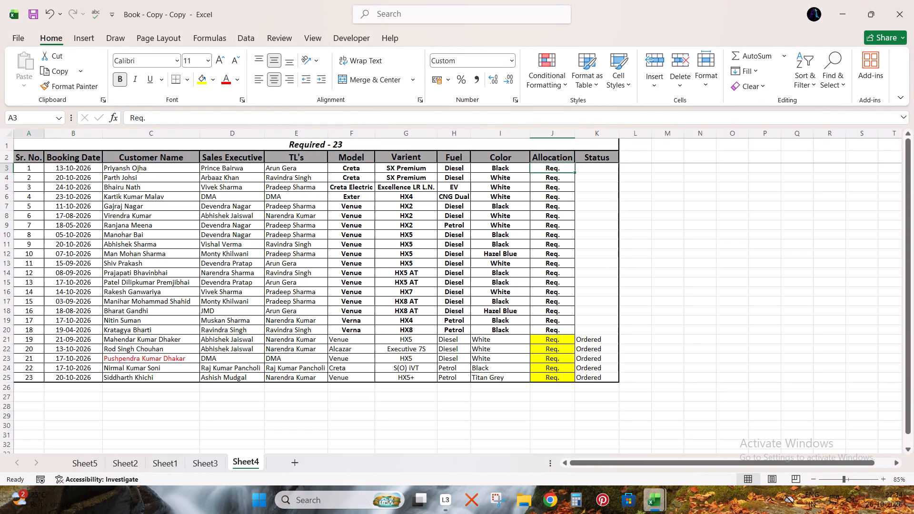
pyautogui.hotkey('ctrl', 'Left')
pyautogui.hotkey('ctrl', 'Up')
pyautogui.press('Down')
pyautogui.press('Down')
pyautogui.hotkey('shift', 'space')
pyautogui.hotkey('ctrl', 'shift', 'Down')
pyautogui.hotkey('ctrl', 'c')
# Paste the copied rows over the existing entries on REPORT's REQUIRED sheet, starting at row 3.
pyautogui.hotkey('alt', 'Tab')
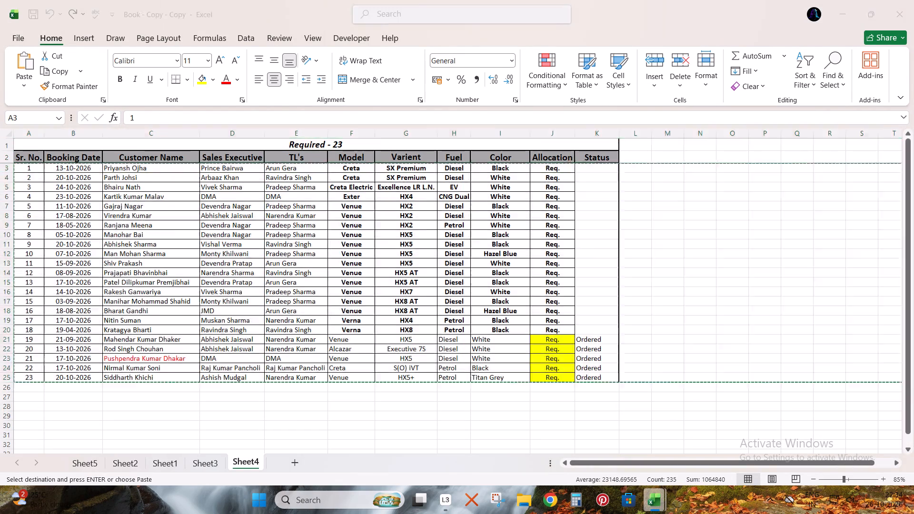
pyautogui.hotkey('ctrl', 'Up')
pyautogui.press('Left')
pyautogui.hotkey('alt', 'Tab')
pyautogui.hotkey('alt', 'Tab')
pyautogui.hotkey('alt', 'Tab')
pyautogui.press('Down')
pyautogui.press('Up')
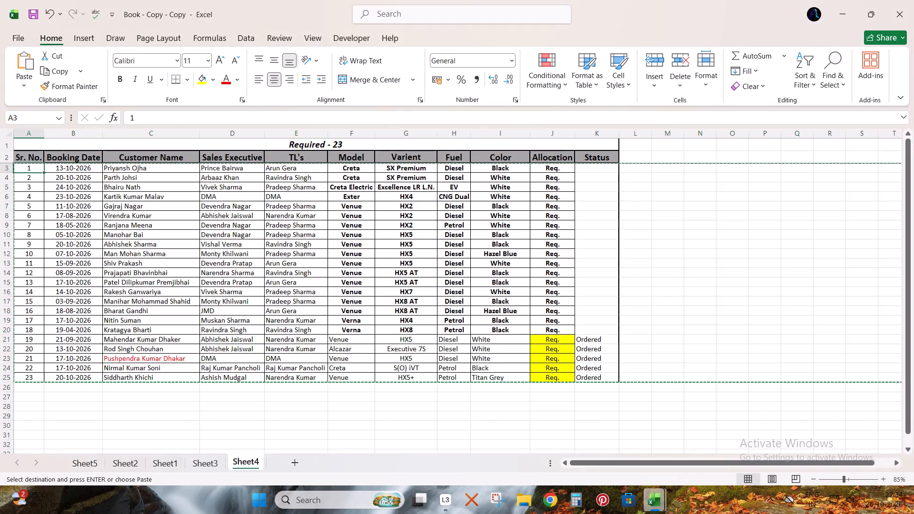
pyautogui.hotkey('alt', 'Tab')
pyautogui.hotkey('ctrl', 'Up')
pyautogui.press('Left')
pyautogui.press('Down')
pyautogui.press('Left')
pyautogui.hotkey('ctrl', 'Left')
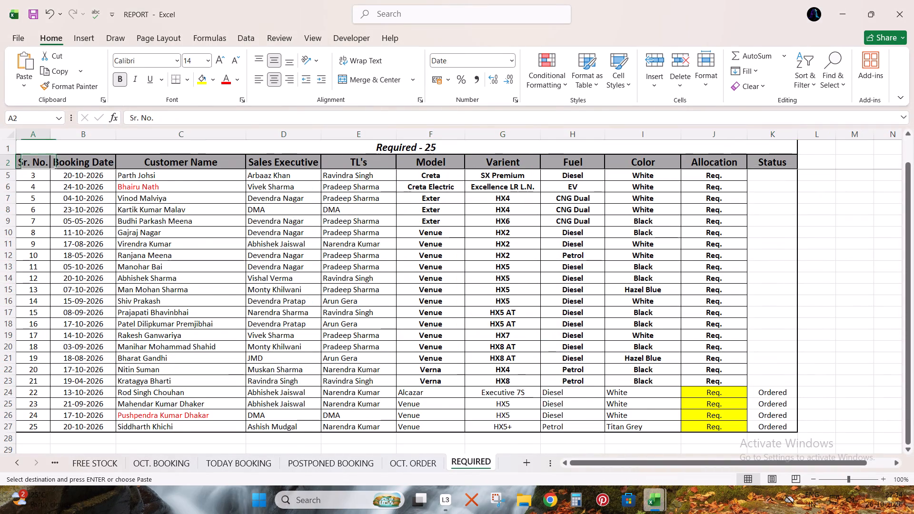
pyautogui.press('Down')
pyautogui.hotkey('ctrl', 'v')
pyautogui.press('Down')
pyautogui.press('Right')
pyautogui.press('Up')
pyautogui.press('Down')
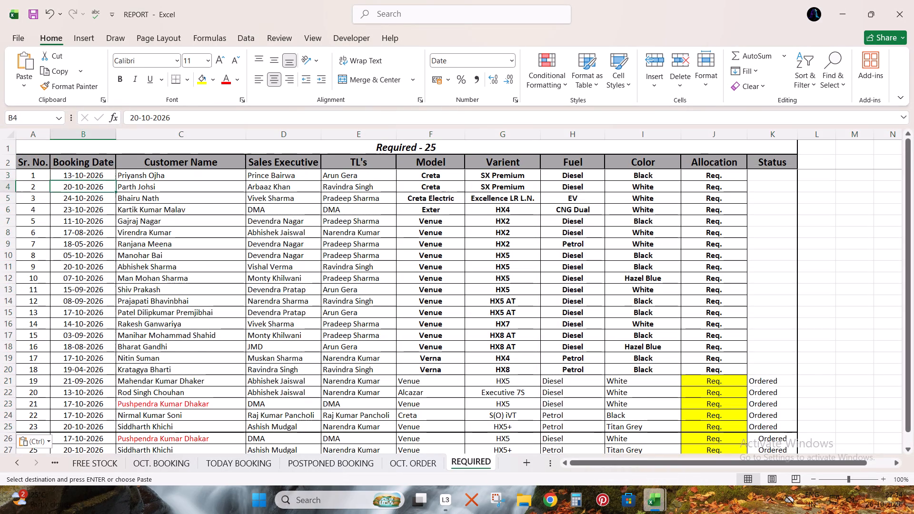
# Delete the two leftover old rows, 26 and 27, below the pasted list on the REQUIRED sheet.
pyautogui.hotkey('ctrl', 'Down')
pyautogui.press('Up')
pyautogui.press('Up')
pyautogui.press('Down')
pyautogui.hotkey('shift', 'space')
pyautogui.hotkey('shift', 'Down')
pyautogui.hotkey('ctrl', '-')
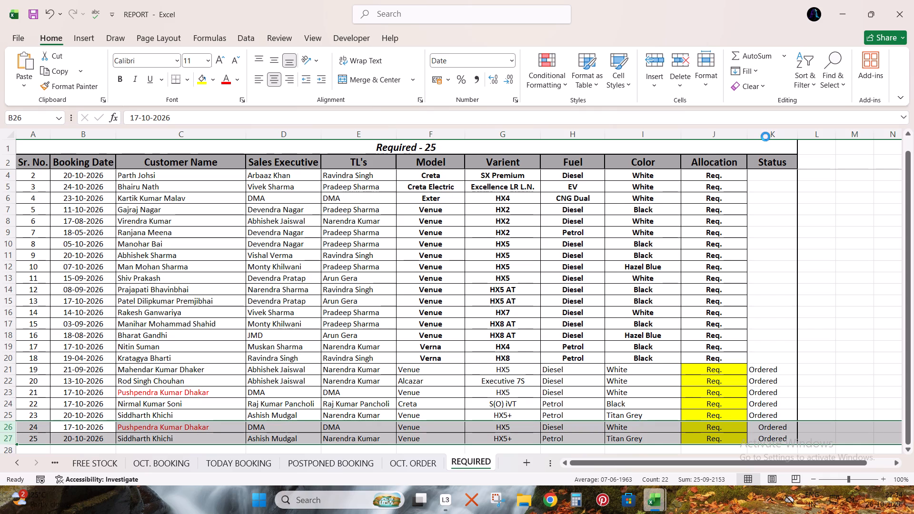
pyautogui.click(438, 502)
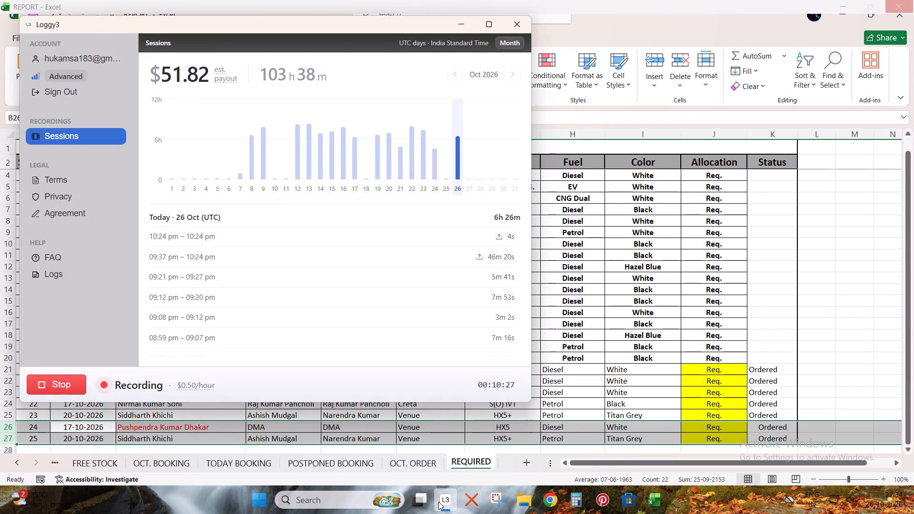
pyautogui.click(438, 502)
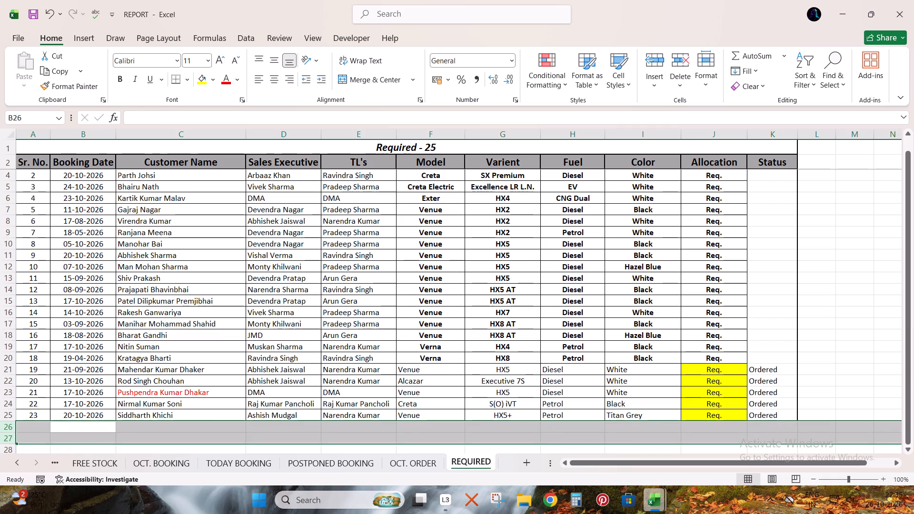
# Center the contents of the whole Status column on the REQUIRED sheet.
pyautogui.click(774, 133)
pyautogui.click(272, 77)
pyautogui.click(272, 77)
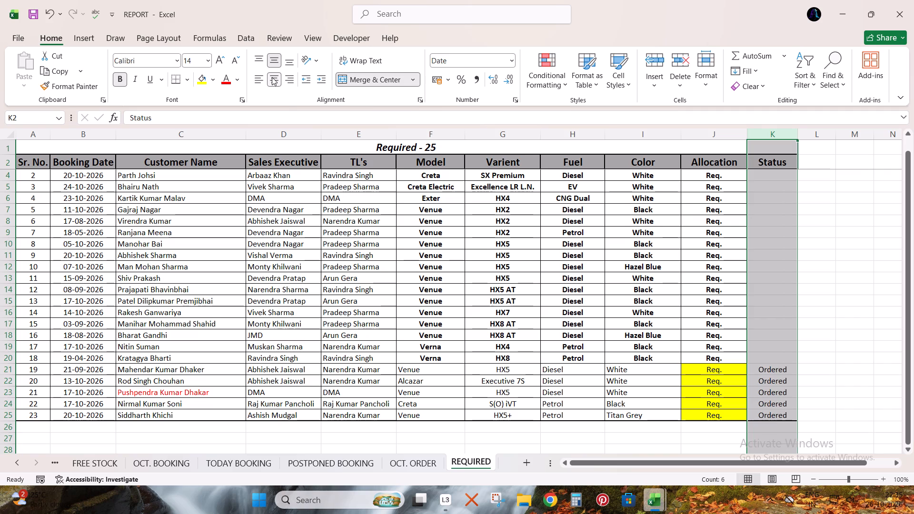
# Change the REQUIRED sheet's title to "Required - 23" and save the REPORT workbook.
pyautogui.doubleClick(452, 148)
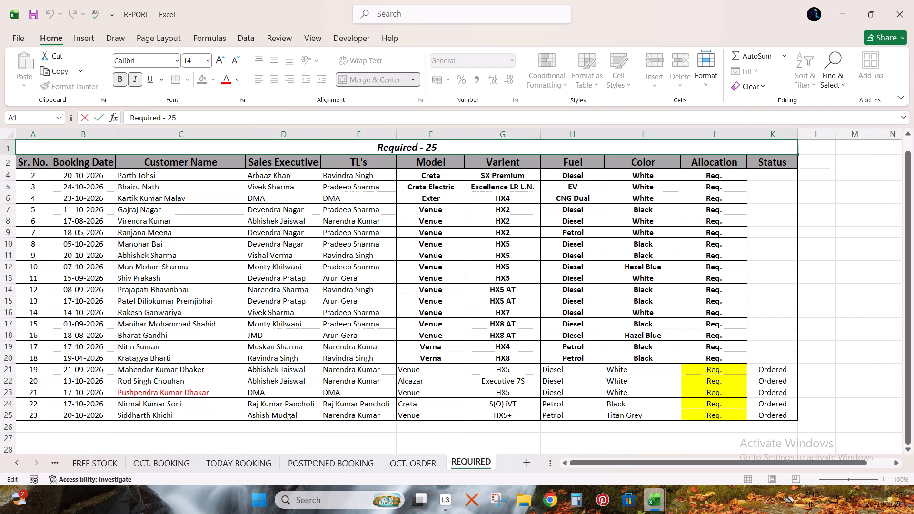
pyautogui.press('BackSpace')
pyautogui.press('3')
pyautogui.press('Return')
pyautogui.hotkey('ctrl', 's')
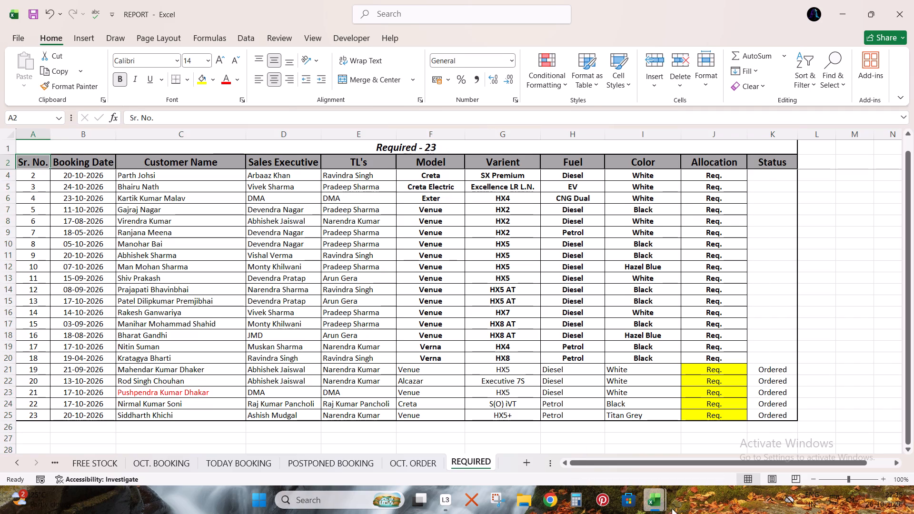
# Close the Book - Copy - Copy workbook and show the desktop.
pyautogui.click(688, 454)
pyautogui.click(913, 0)
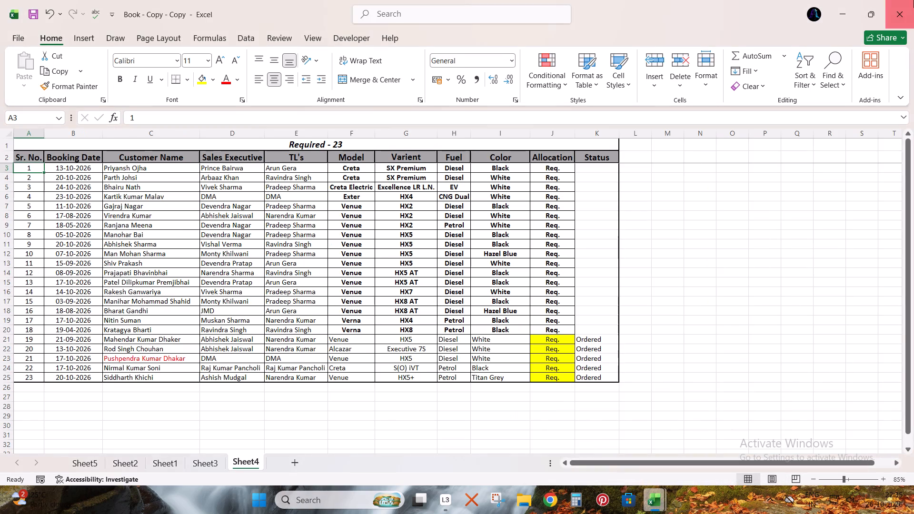
pyautogui.click(913, 511)
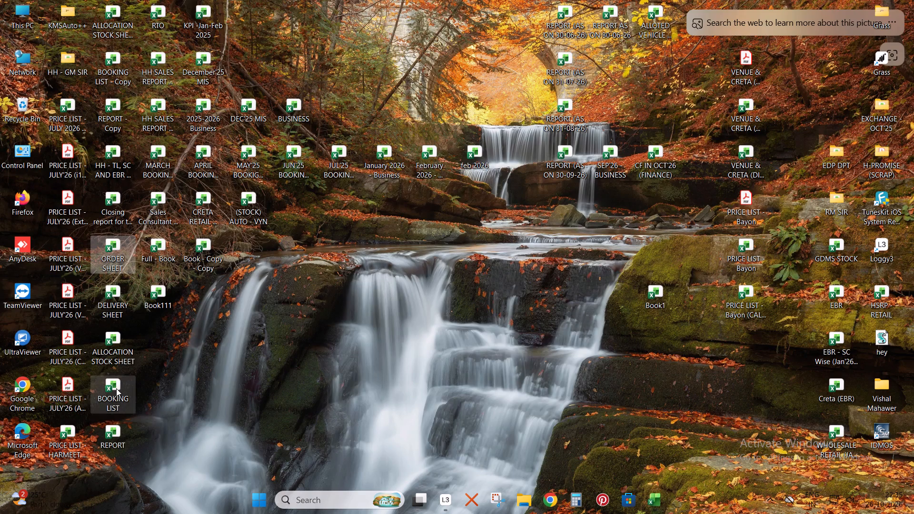
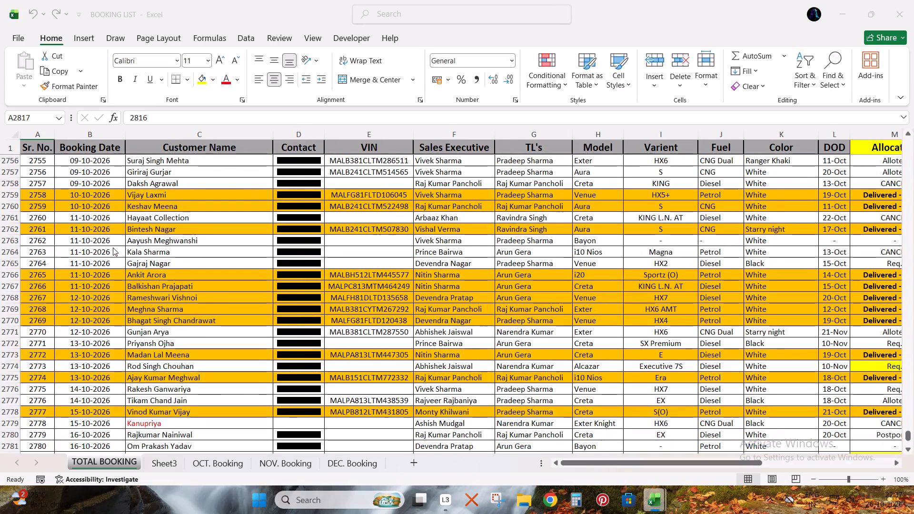
# Go to the desktop and open the Book111 workbook.
pyautogui.click(913, 513)
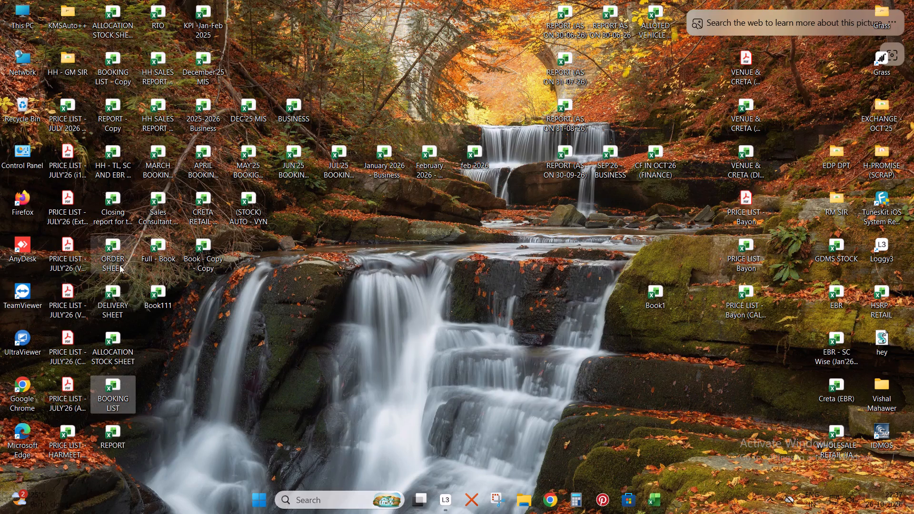
pyautogui.doubleClick(157, 293)
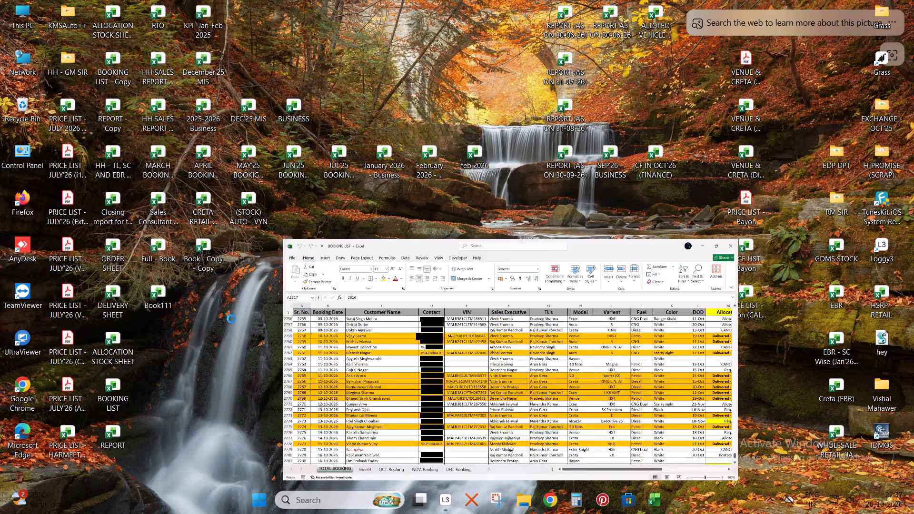
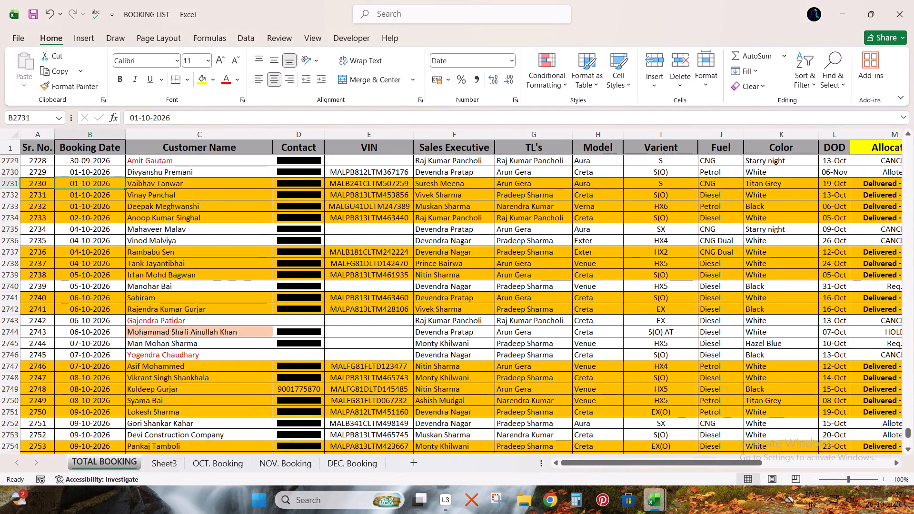
# In BOOKING LIST's TOTAL BOOKING sheet, copy the October booking rows from serial 2729 to the last entry, columns Sr. No. through Deal.
pyautogui.press('Up')
pyautogui.press('Left')
pyautogui.hotkey('ctrl', 'shift', 'Right')
pyautogui.hotkey('shift', 'Right')
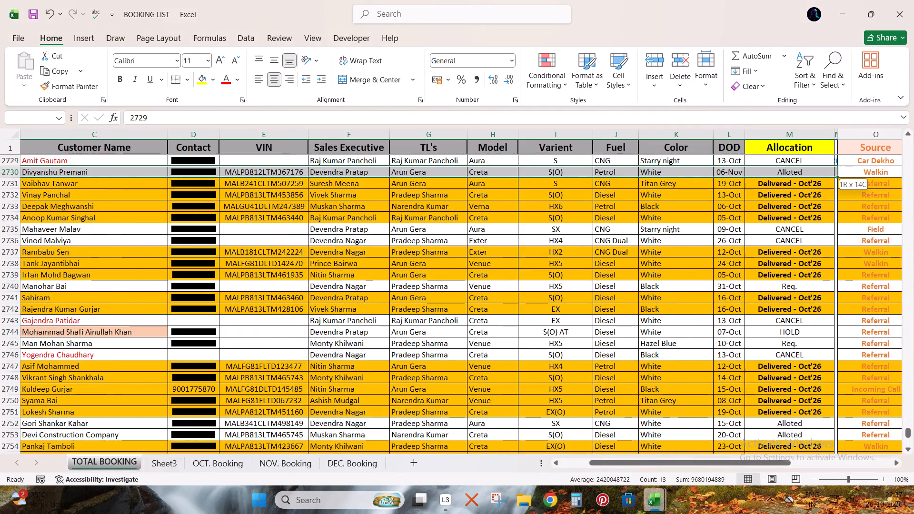
pyautogui.hotkey('shift', 'Right')
pyautogui.hotkey('shift', 'Right')
pyautogui.hotkey('shift', 'Right')
pyautogui.hotkey('ctrl', 'shift', 'Down')
pyautogui.hotkey('shift', 'Down')
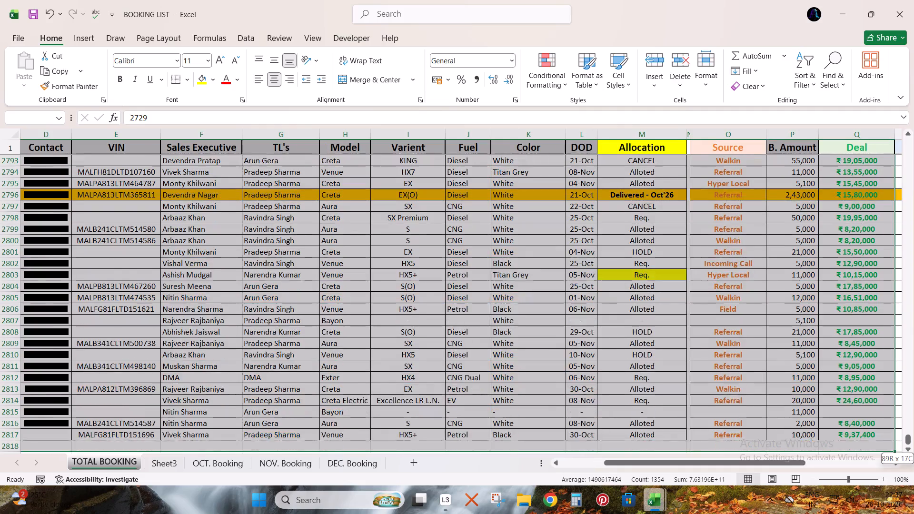
pyautogui.hotkey('shift', 'Down')
pyautogui.hotkey('shift', 'Up')
pyautogui.hotkey('shift', 'Up')
pyautogui.hotkey('ctrl', 'c')
# Paste the copied bookings into the REPORT workbook's OCT. BOOKING sheet starting at A2 and save the workbook.
pyautogui.hotkey('alt', 'Tab')
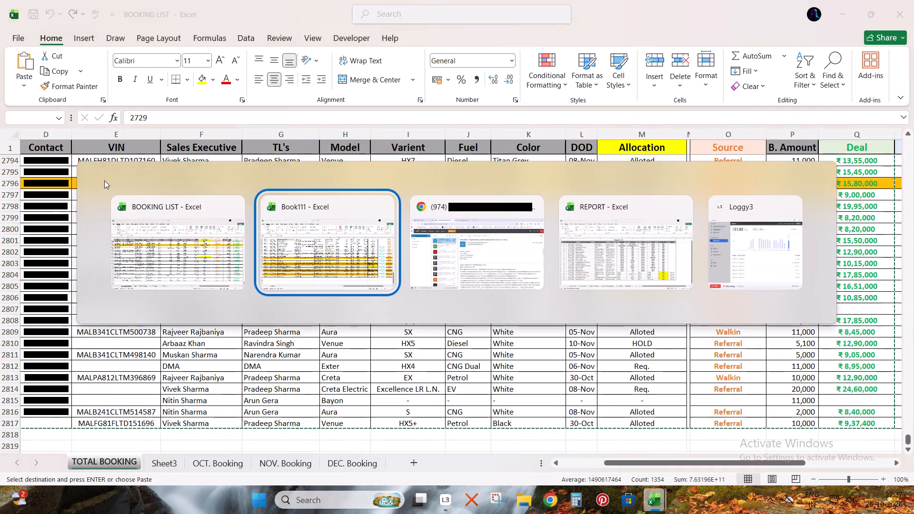
pyautogui.hotkey('alt', 'Tab')
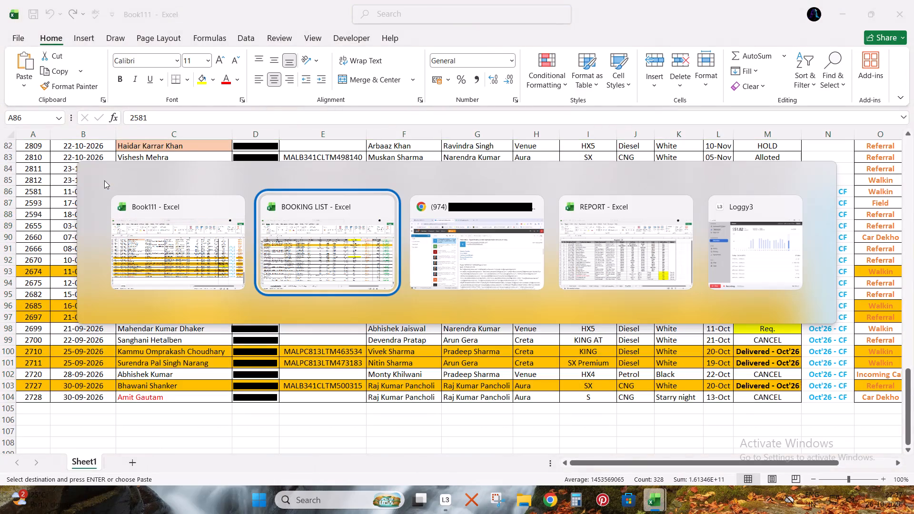
pyautogui.hotkey('alt', 'Tab')
pyautogui.hotkey('alt', 'Tab')
pyautogui.hotkey('ctrl', 'Up')
pyautogui.hotkey('ctrl', 'Left')
pyautogui.press('Down')
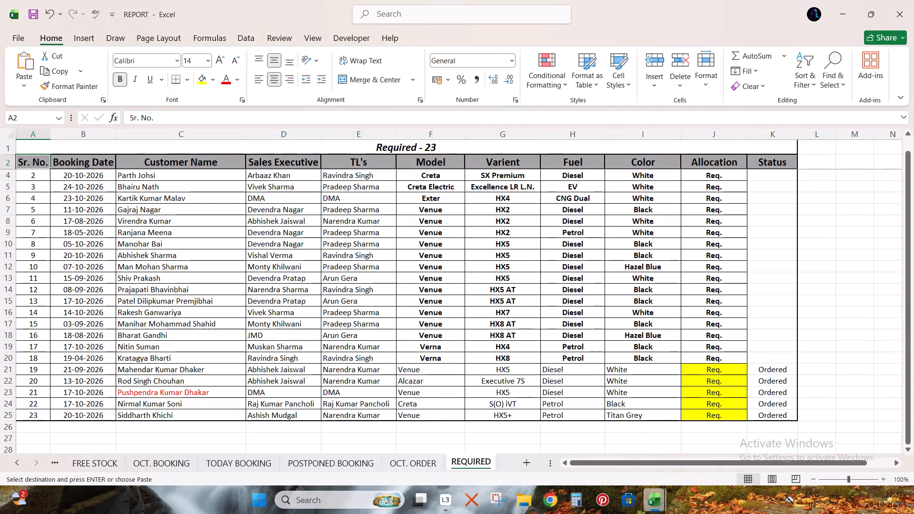
pyautogui.hotkey('ctrl', 'pageup')
pyautogui.hotkey('ctrl', 'pageup')
pyautogui.hotkey('ctrl', 'pageup')
pyautogui.hotkey('ctrl', 'pageup')
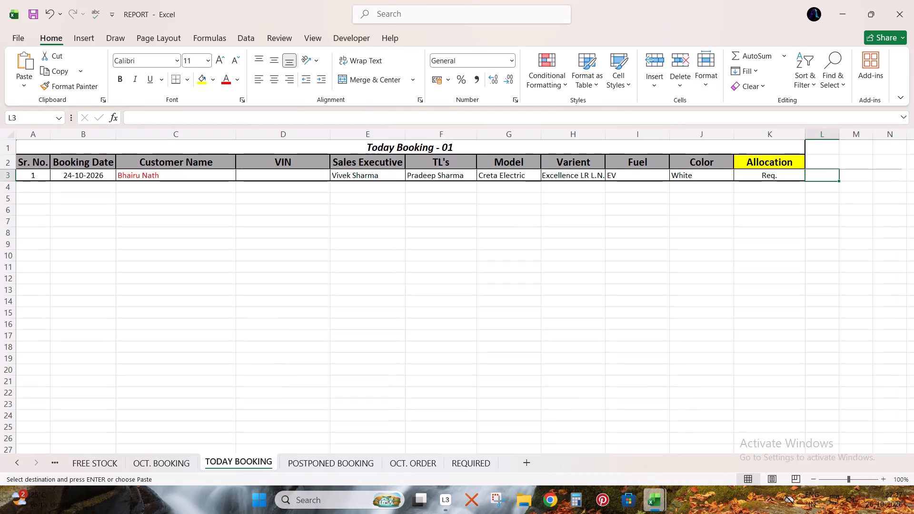
pyautogui.hotkey('ctrl', 'Up')
pyautogui.hotkey('ctrl', 'Left')
pyautogui.press('Down')
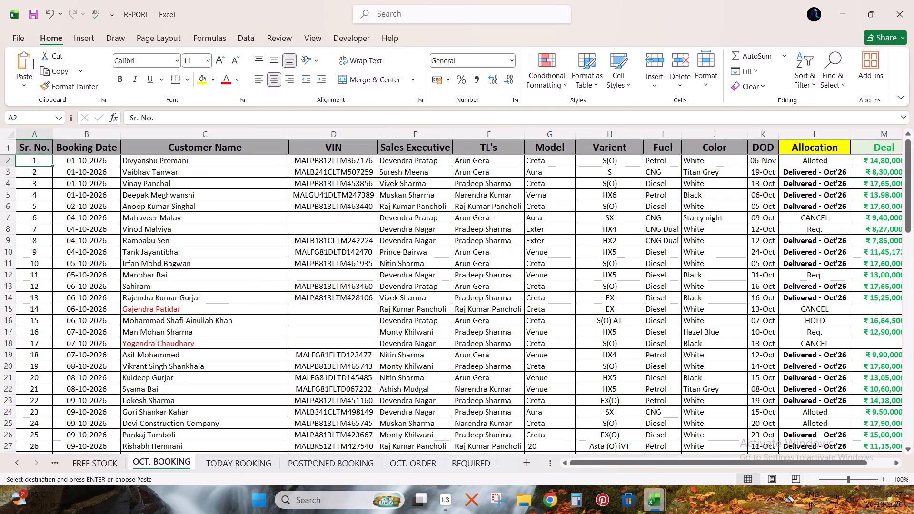
pyautogui.press('Up')
pyautogui.press('Down')
pyautogui.hotkey('ctrl', 'v')
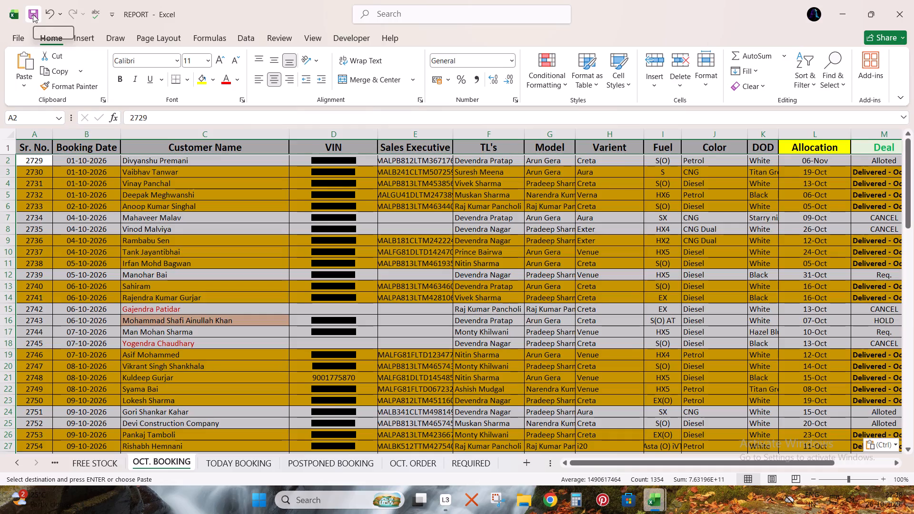
pyautogui.click(33, 14)
# Return to BOOKING LIST, extend the October bookings selection to the Finance column, and copy it.
pyautogui.hotkey('alt', 'Tab')
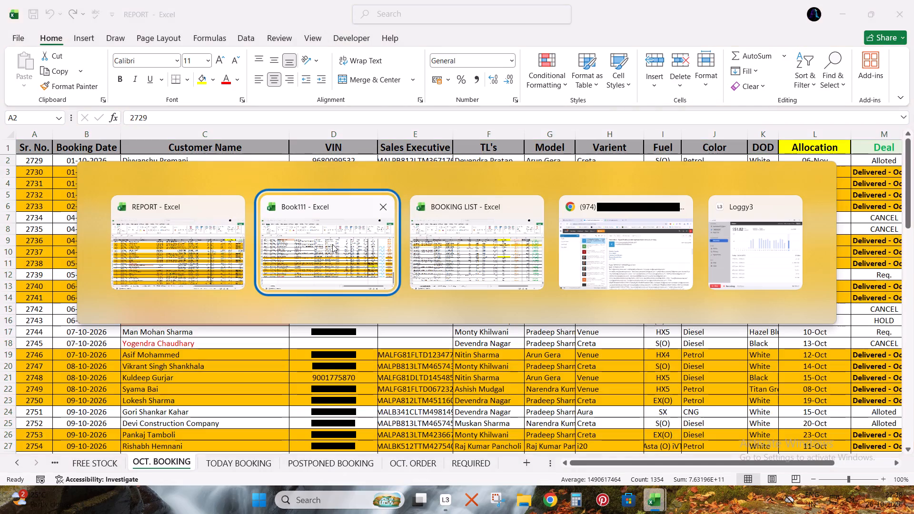
pyautogui.hotkey('alt', 'Tab')
pyautogui.hotkey('shift', 'Right')
pyautogui.hotkey('shift', 'Right')
pyautogui.hotkey('shift', 'Right')
pyautogui.hotkey('shift', 'Right')
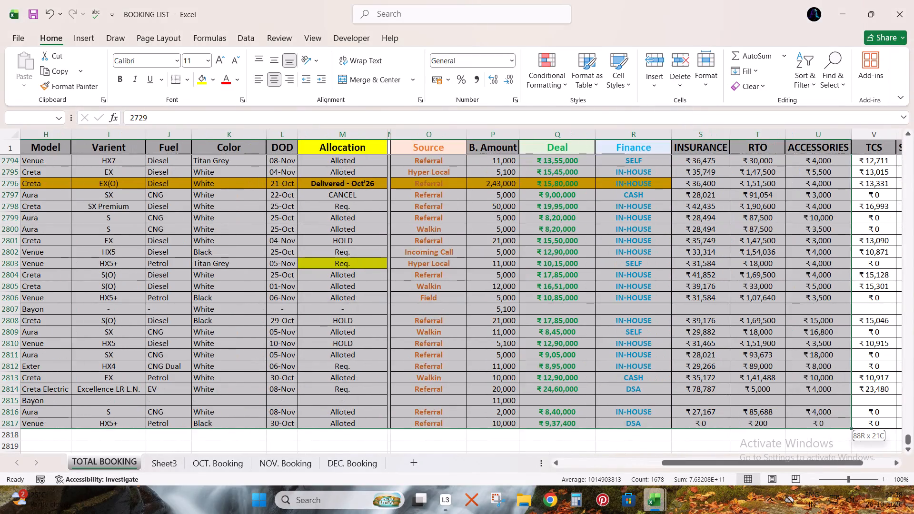
pyautogui.hotkey('shift', 'Left')
pyautogui.hotkey('shift', 'Left')
pyautogui.hotkey('shift', 'Left')
pyautogui.hotkey('ctrl', 'c')
# Paste the copied October bookings into Book111's Sheet1 starting at A2 and save the workbook.
pyautogui.hotkey('alt', 'Tab')
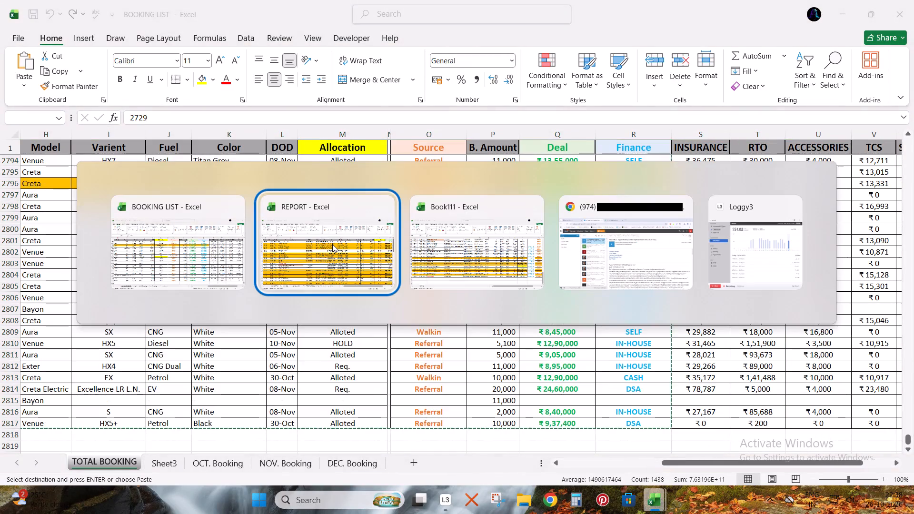
pyautogui.hotkey('alt', 'Tab')
pyautogui.hotkey('ctrl', 'Up')
pyautogui.hotkey('ctrl', 'Left')
pyautogui.press('Down')
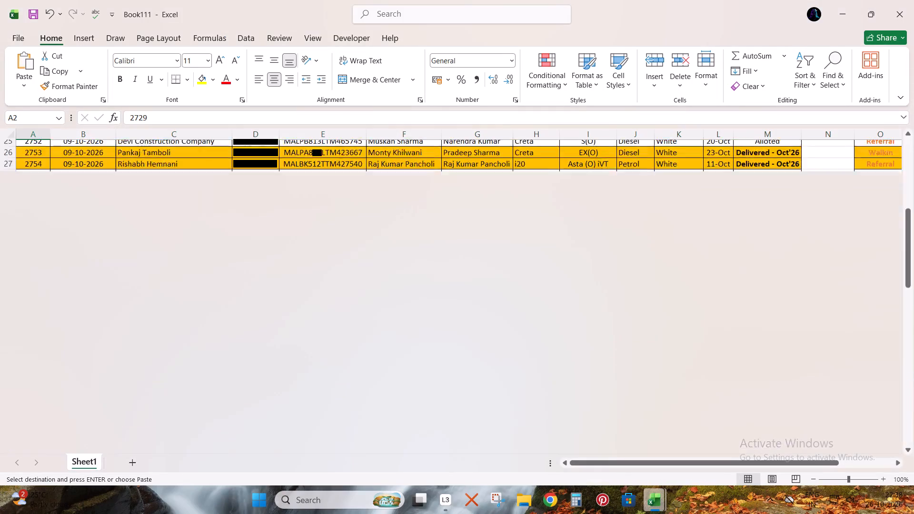
pyautogui.press('Up')
pyautogui.press('Down')
pyautogui.press('Up')
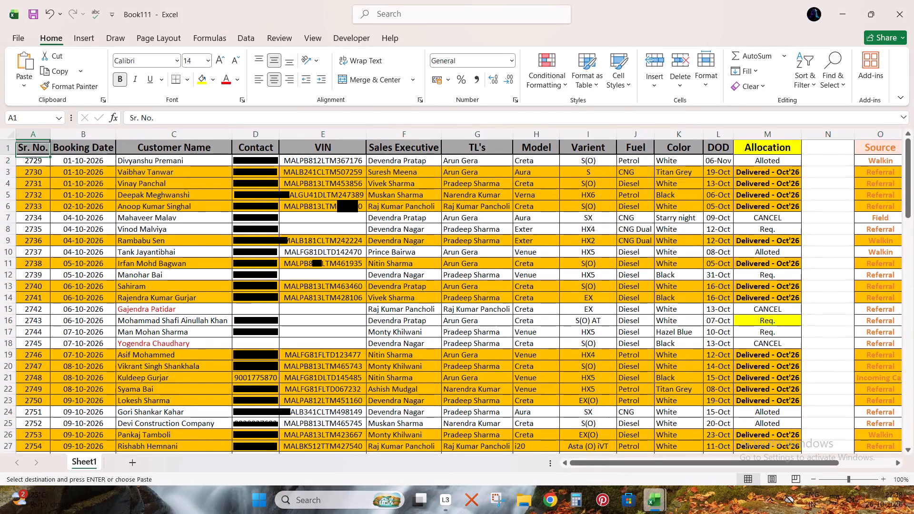
pyautogui.press('Down')
pyautogui.hotkey('ctrl', 'v')
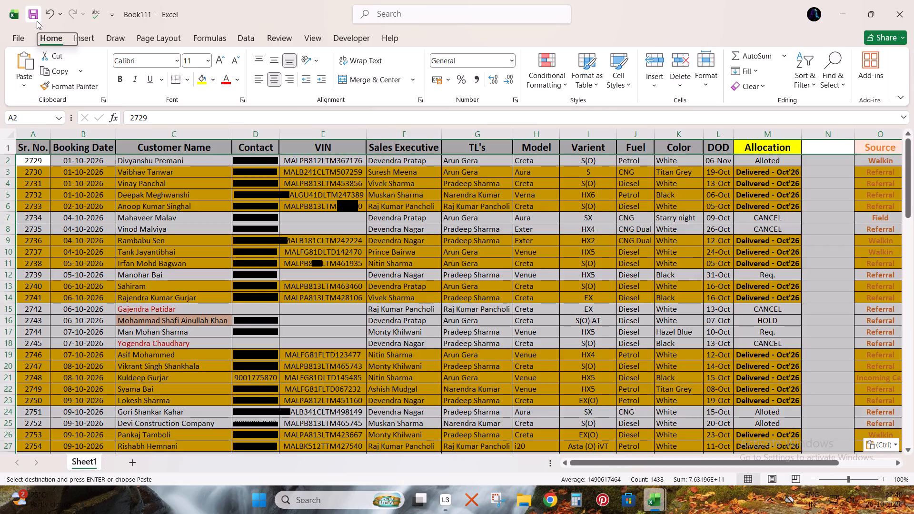
pyautogui.click(33, 20)
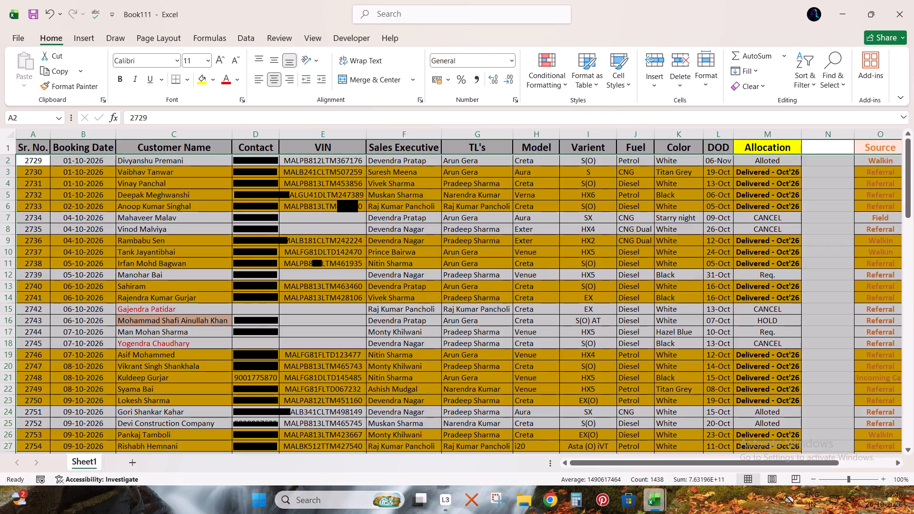
# In REPORT's OCT. BOOKING sheet, remove the fill colour from the pasted booking rows and save.
pyautogui.hotkey('alt', 'Tab')
pyautogui.hotkey('alt', 'Tab')
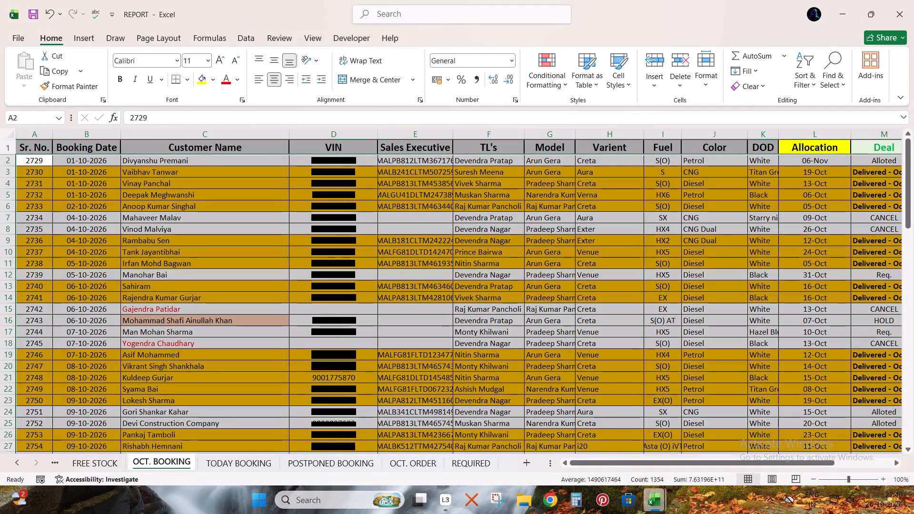
pyautogui.click(214, 78)
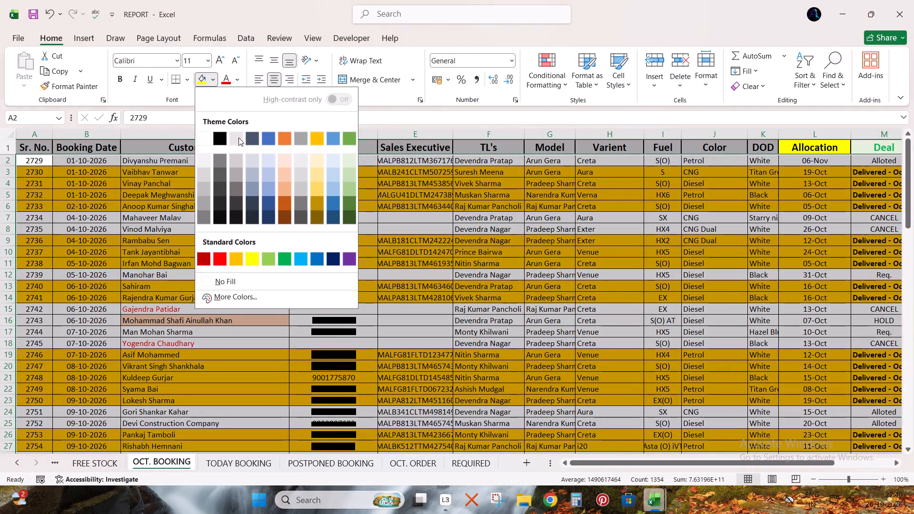
pyautogui.click(246, 283)
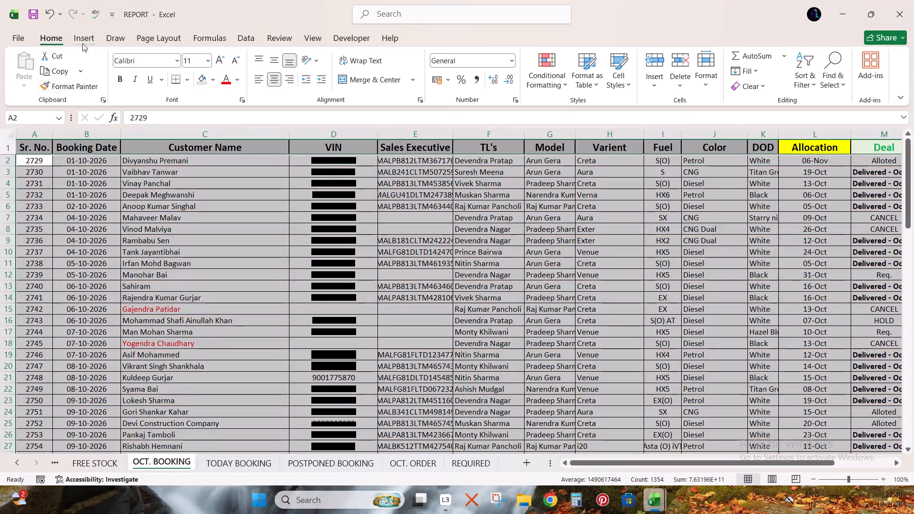
pyautogui.click(38, 15)
# Delete the pasted contact-number cells D2:D89 under the VIN header, shifting the remaining cells left.
pyautogui.click(331, 147)
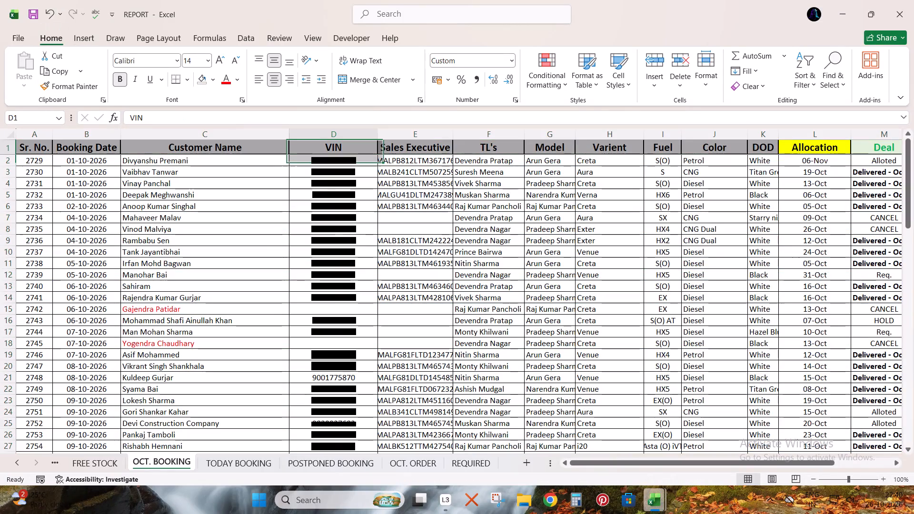
pyautogui.press('Down')
pyautogui.hotkey('ctrl', 'shift', 'Down')
pyautogui.hotkey('ctrl', 'shift', 'Down')
pyautogui.hotkey('ctrl', 'shift', 'Down')
pyautogui.hotkey('ctrl', 'shift', 'Down')
pyautogui.hotkey('ctrl', 'shift', 'Down')
pyautogui.hotkey('ctrl', 'shift', 'Down')
pyautogui.hotkey('ctrl', 'shift', 'Down')
pyautogui.hotkey('ctrl', 'shift', 'Down')
pyautogui.hotkey('ctrl', 'shift', 'Down')
pyautogui.hotkey('ctrl', 'shift', 'Down')
pyautogui.hotkey('ctrl', 'shift', 'Down')
pyautogui.hotkey('ctrl', 'shift', 'Down')
pyautogui.hotkey('ctrl', 'shift', 'Down')
pyautogui.hotkey('ctrl', 'shift', 'Down')
pyautogui.hotkey('ctrl', 'shift', 'Down')
pyautogui.hotkey('ctrl', 'shift', 'Down')
pyautogui.hotkey('ctrl', 'shift', 'Down')
pyautogui.hotkey('ctrl', 'shift', 'Down')
pyautogui.hotkey('ctrl', 'shift', 'Down')
pyautogui.hotkey('ctrl', 'shift', 'Down')
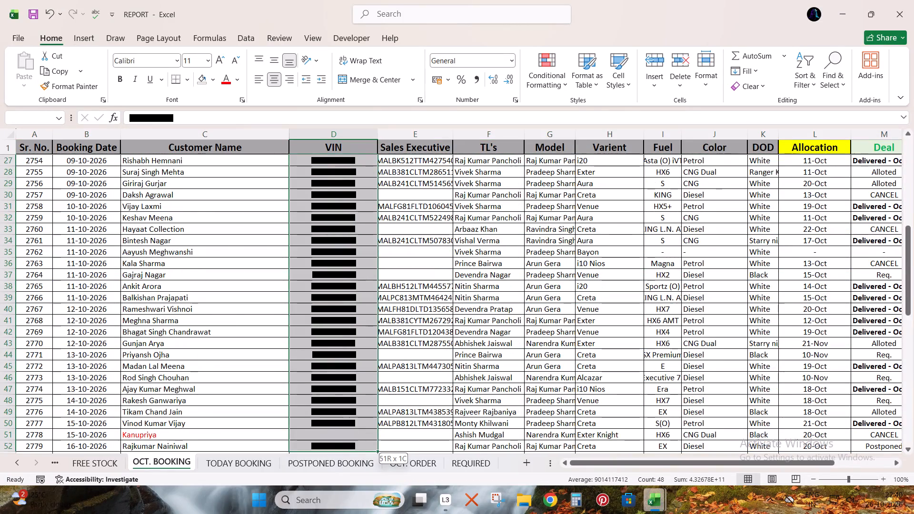
pyautogui.hotkey('ctrl', 'shift', 'Up')
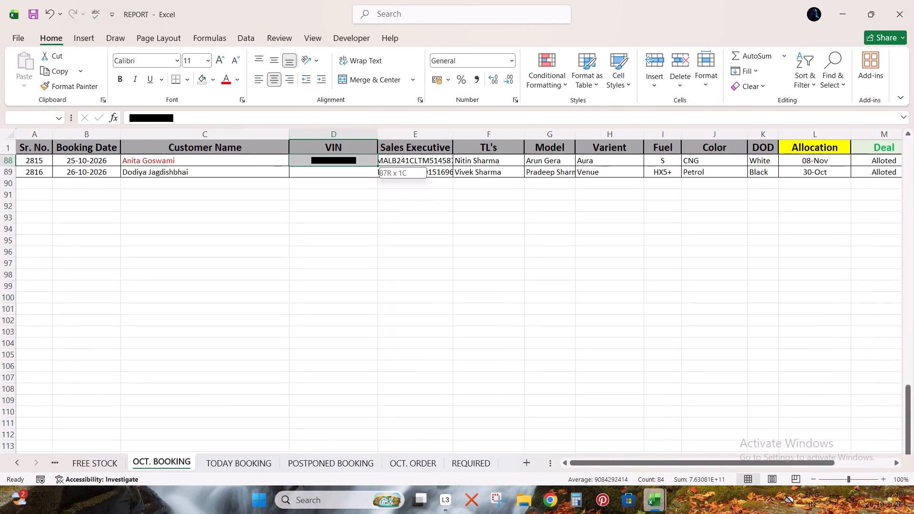
pyautogui.hotkey('shift', 'Down')
pyautogui.hotkey('ctrl', '-')
pyautogui.press('Return')
# Move the deal amounts in P2:P89 into the Deal column, starting at M2.
pyautogui.press('Right')
pyautogui.press('Up')
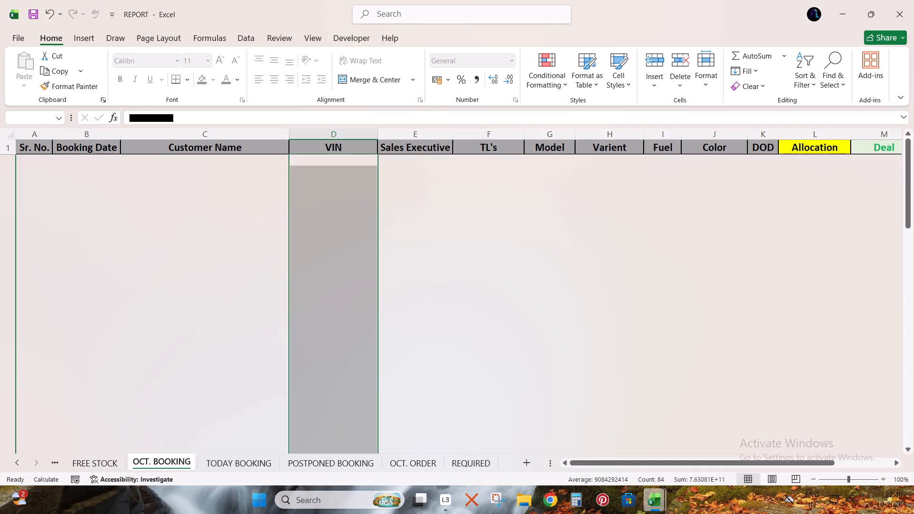
pyautogui.press('Right')
pyautogui.press('Up')
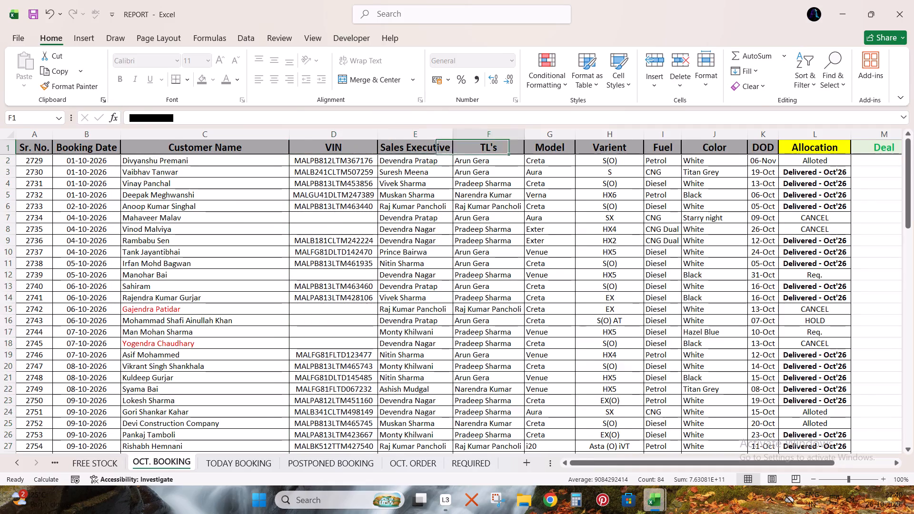
pyautogui.hotkey('ctrl', 'Right')
pyautogui.press('Right')
pyautogui.press('Right')
pyautogui.press('Down')
pyautogui.press('Right')
pyautogui.press('Down')
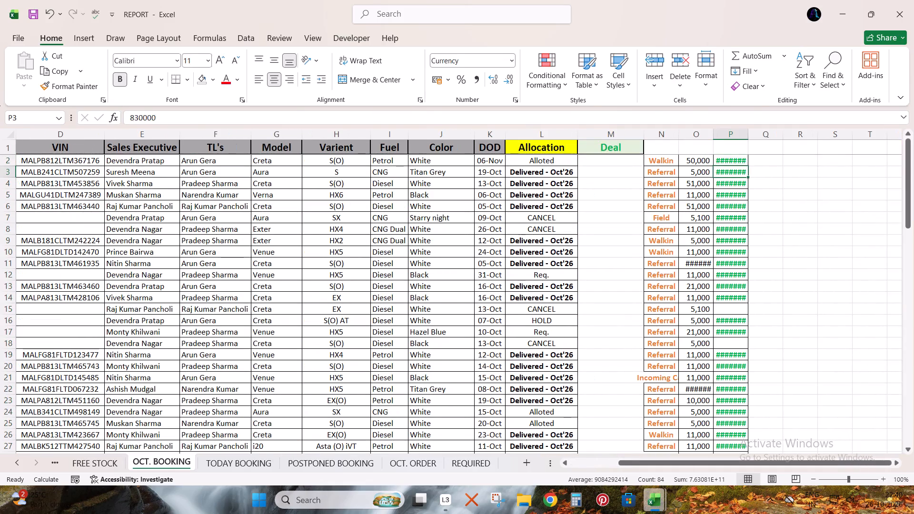
pyautogui.press('Up')
pyautogui.hotkey('ctrl', 'shift', 'Down')
pyautogui.hotkey('ctrl', 'shift', 'Down')
pyautogui.hotkey('ctrl', 'shift', 'Down')
pyautogui.hotkey('ctrl', 'shift', 'Down')
pyautogui.hotkey('ctrl', 'shift', 'Down')
pyautogui.hotkey('ctrl', 'shift', 'Down')
pyautogui.hotkey('ctrl', 'shift', 'Down')
pyautogui.hotkey('ctrl', 'shift', 'Down')
pyautogui.hotkey('ctrl', 'shift', 'Down')
pyautogui.hotkey('ctrl', 'shift', 'Down')
pyautogui.hotkey('ctrl', 'shift', 'Down')
pyautogui.hotkey('ctrl', 'shift', 'Down')
pyautogui.hotkey('ctrl', 'shift', 'Down')
pyautogui.hotkey('ctrl', 'shift', 'Down')
pyautogui.hotkey('ctrl', 'shift', 'Down')
pyautogui.hotkey('ctrl', 'shift', 'Down')
pyautogui.hotkey('ctrl', 'shift', 'Down')
pyautogui.hotkey('ctrl', 'shift', 'Down')
pyautogui.hotkey('ctrl', 'shift', 'Down')
pyautogui.hotkey('ctrl', 'shift', 'Down')
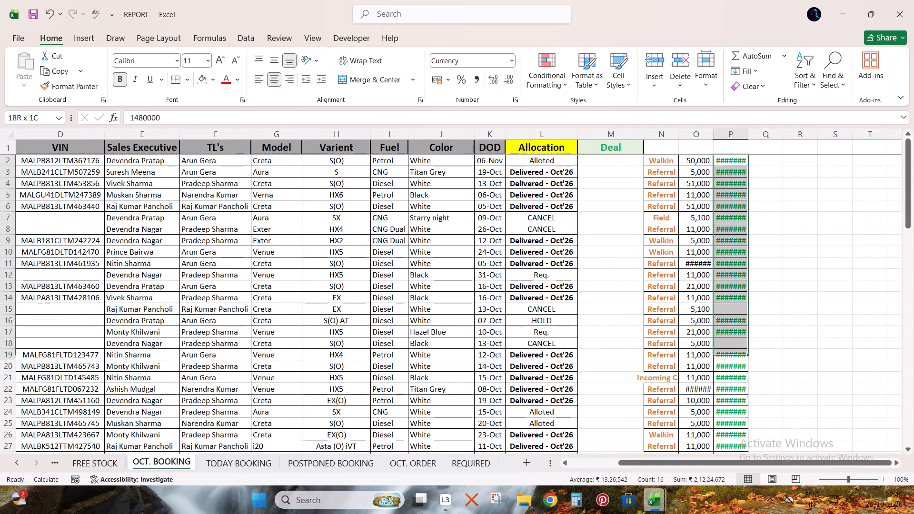
pyautogui.hotkey('ctrl', 'shift', 'Down')
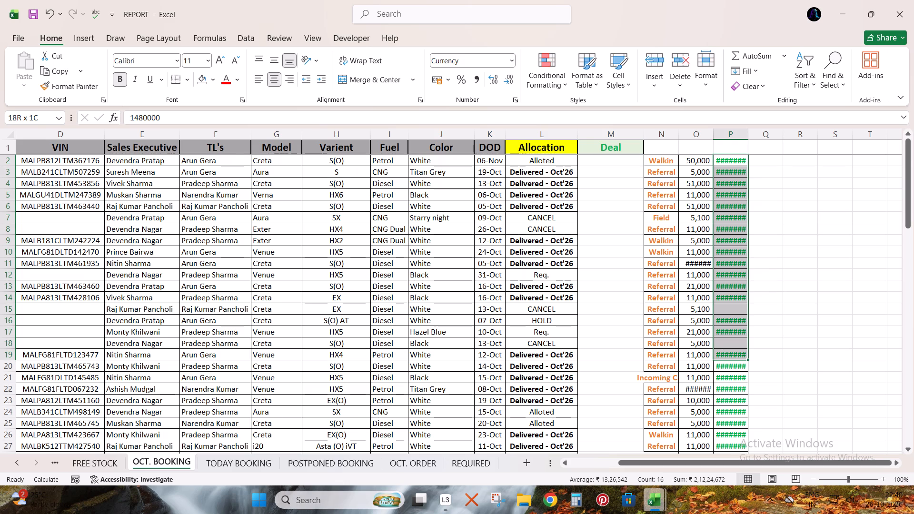
pyautogui.hotkey('ctrl', 'shift', 'Down')
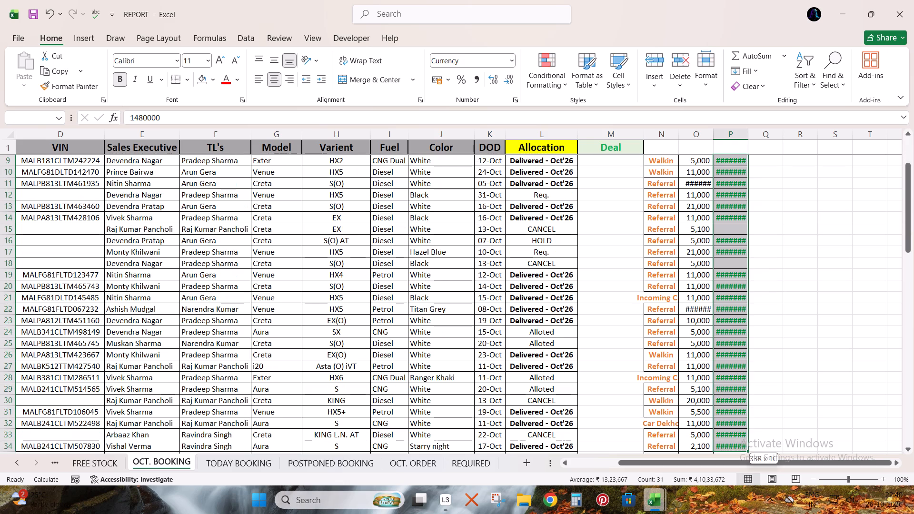
pyautogui.hotkey('ctrl', 'shift', 'Down')
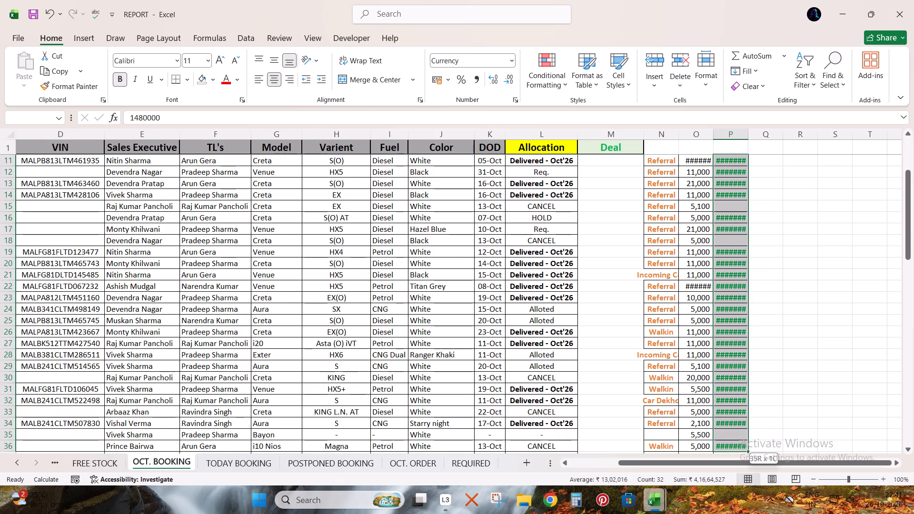
pyautogui.hotkey('ctrl', 'shift', 'Down')
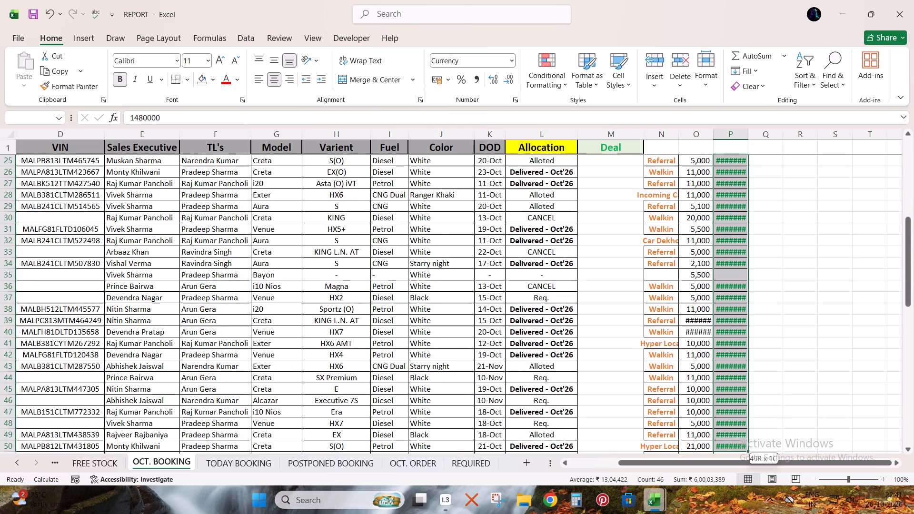
pyautogui.hotkey('ctrl', 'shift', 'Down')
pyautogui.hotkey('ctrl', 'shift', 'Down')
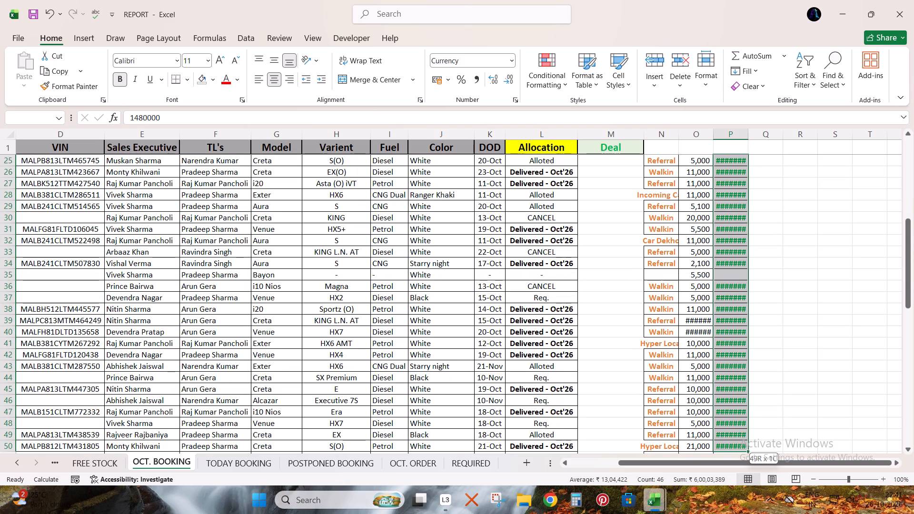
pyautogui.hotkey('ctrl', 'shift', 'Down')
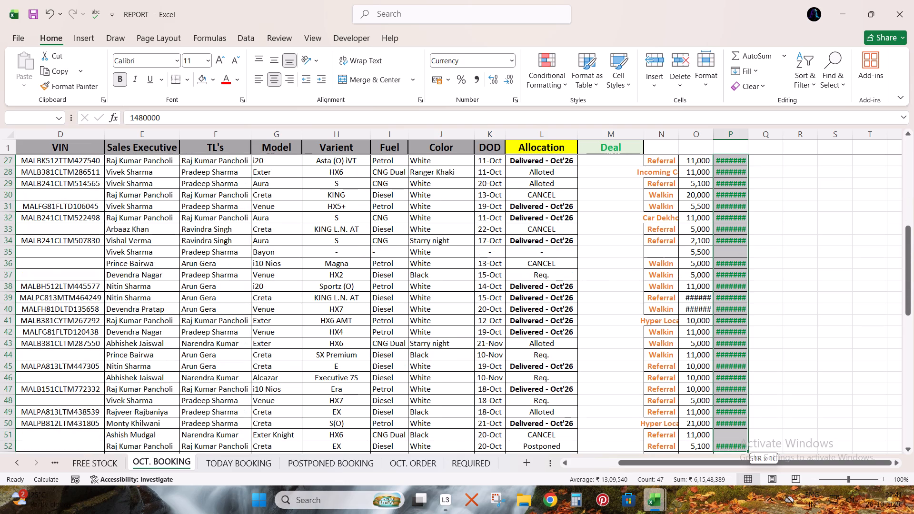
pyautogui.hotkey('ctrl', 'shift', 'Down')
pyautogui.hotkey('ctrl', 'shift', 'Down')
pyautogui.hotkey('ctrl', 'shift', 'Down')
pyautogui.hotkey('ctrl', 'shift', 'Down')
pyautogui.hotkey('ctrl', 'shift', 'Down')
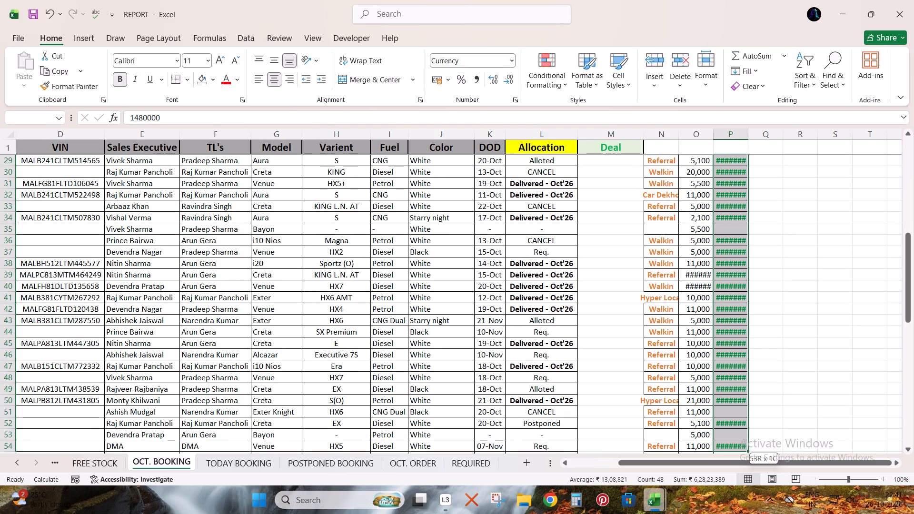
pyautogui.hotkey('ctrl', 'shift', 'Down')
pyautogui.hotkey('ctrl', 'shift', 'Down')
pyautogui.hotkey('ctrl', 'shift', 'Down')
pyautogui.hotkey('ctrl', 'shift', 'Down')
pyautogui.hotkey('ctrl', 'shift', 'Down')
pyautogui.hotkey('ctrl', 'shift', 'Down')
pyautogui.hotkey('ctrl', 'shift', 'Down')
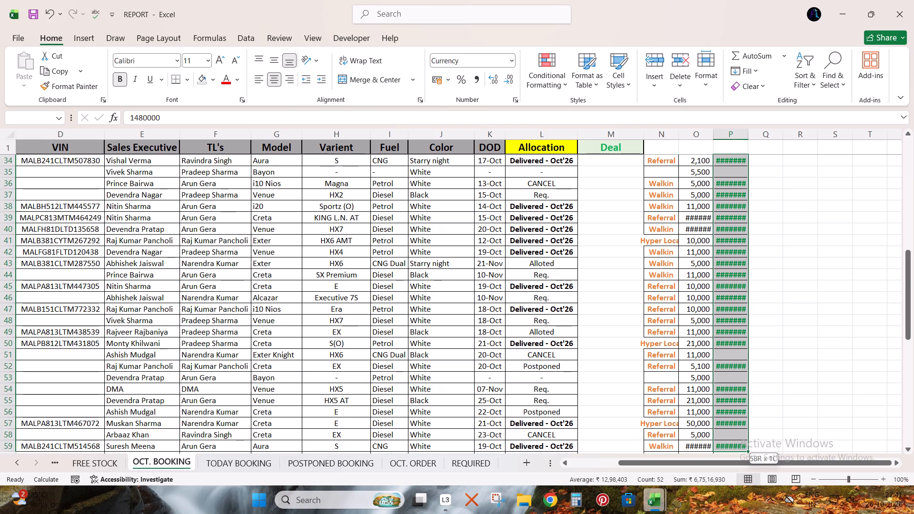
pyautogui.hotkey('ctrl', 'shift', 'Down')
pyautogui.hotkey('ctrl', 'shift', 'Down')
pyautogui.hotkey('ctrl', 'shift', 'Down')
pyautogui.hotkey('ctrl', 'shift', 'Down')
pyautogui.hotkey('ctrl', 'shift', 'Down')
pyautogui.hotkey('ctrl', 'shift', 'Down')
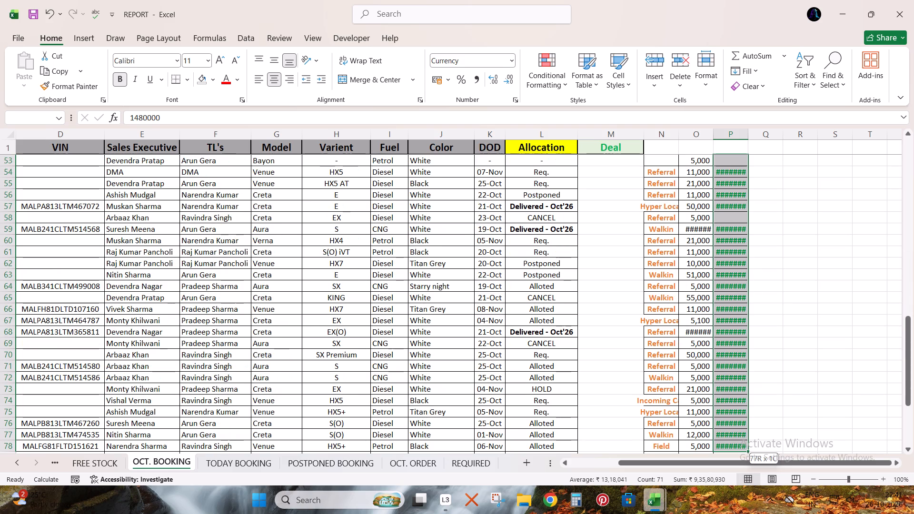
pyautogui.hotkey('ctrl', 'shift', 'Down')
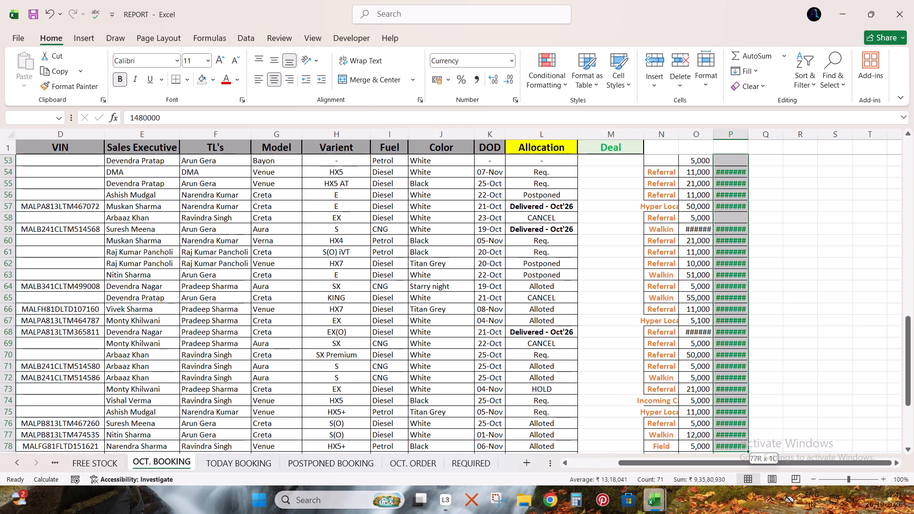
pyautogui.hotkey('ctrl', 'shift', 'Down')
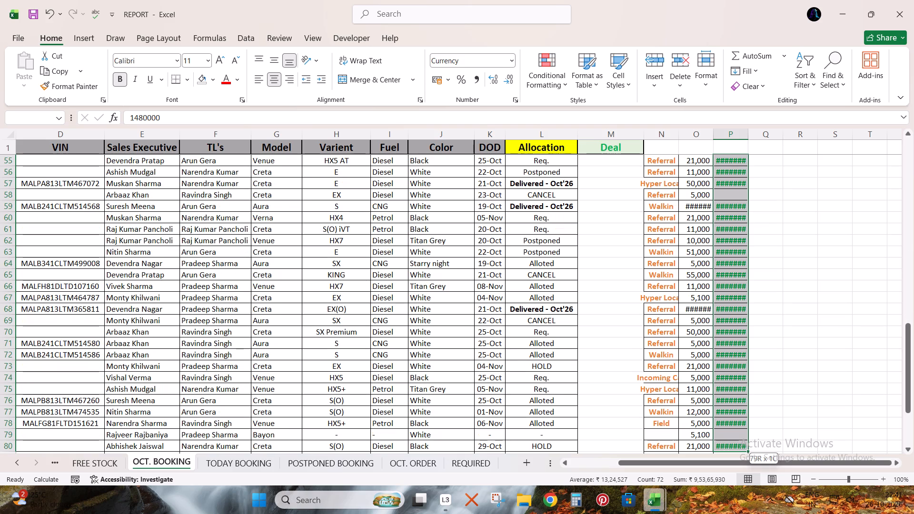
pyautogui.hotkey('ctrl', 'shift', 'Down')
pyautogui.hotkey('ctrl', 'shift', 'Down')
pyautogui.hotkey('ctrl', 'shift', 'Down')
pyautogui.hotkey('ctrl', 'shift', 'Down')
pyautogui.hotkey('ctrl', 'shift', 'Down')
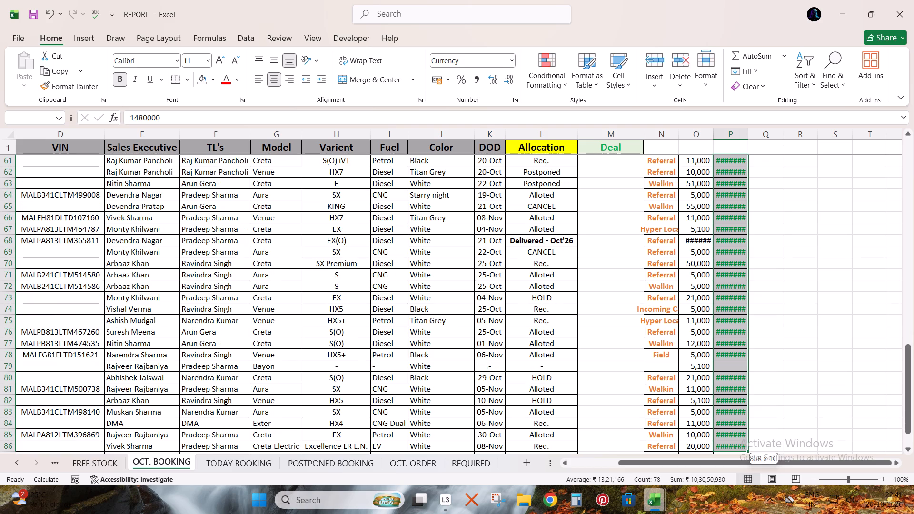
pyautogui.hotkey('ctrl', 'shift', 'Down')
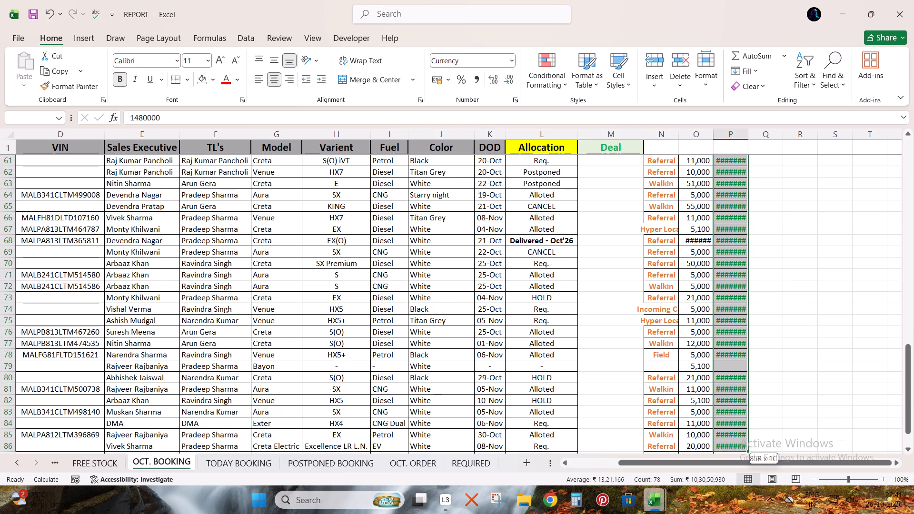
pyautogui.hotkey('ctrl', 'shift', 'Down')
pyautogui.hotkey('ctrl', 'shift', 'Down')
pyautogui.hotkey('ctrl', 'shift', 'Down')
pyautogui.hotkey('ctrl', 'shift', 'Down')
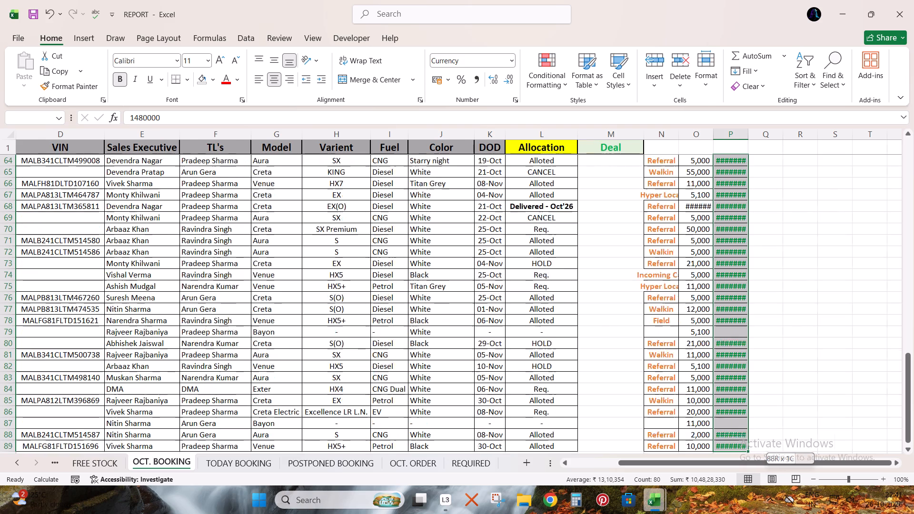
pyautogui.hotkey('ctrl', 'shift', 'Up')
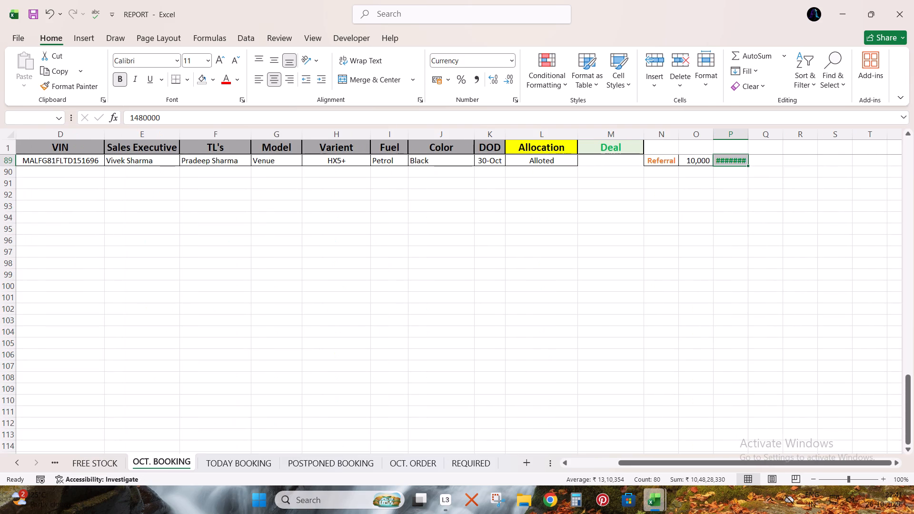
pyautogui.hotkey('ctrl', 'x')
pyautogui.press('Up')
pyautogui.press('Left')
pyautogui.press('Left')
pyautogui.press('Left')
pyautogui.press('Down')
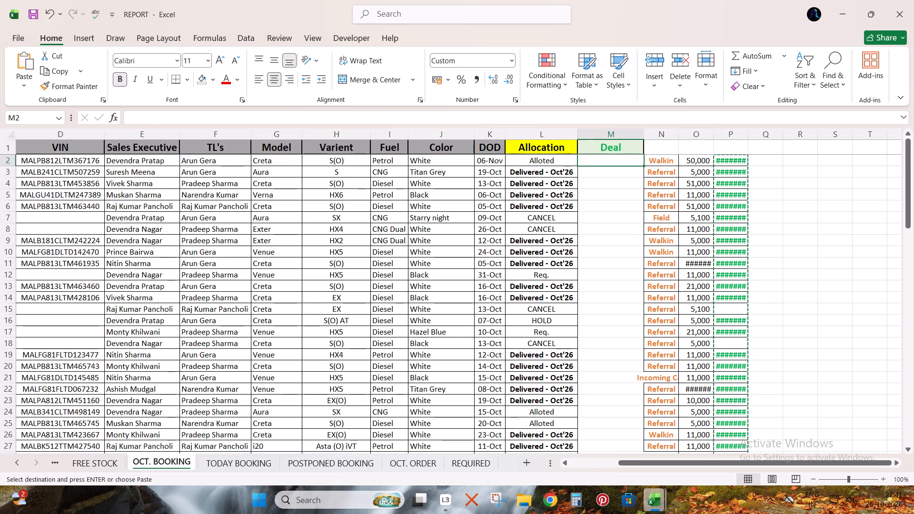
pyautogui.hotkey('ctrl', 'v')
# Delete the leftover booking-source and booking-amount columns N and O beside the Deal column.
pyautogui.press('Right')
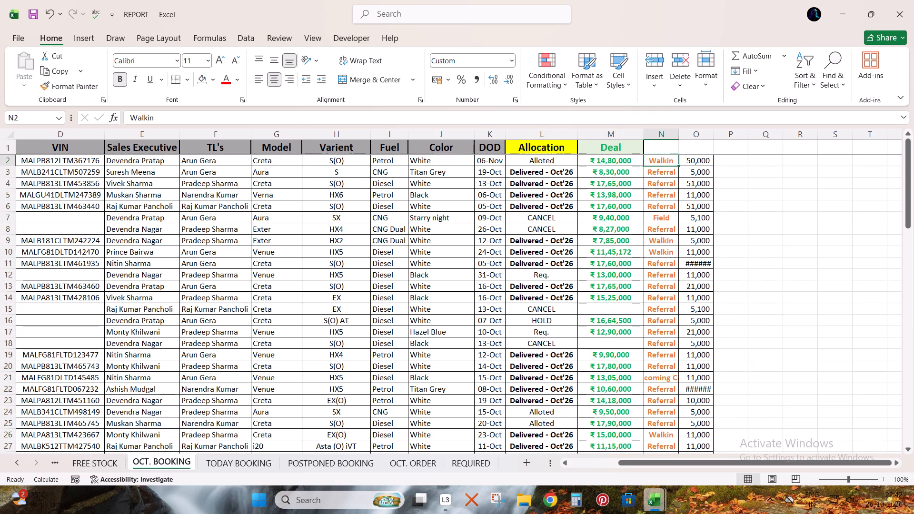
pyautogui.hotkey('ctrl', 'space')
pyautogui.hotkey('shift', 'Right')
pyautogui.hotkey('ctrl', '-')
# Renumber the Sr. No. column from A2, entering 1 and 2 and filling the series down all booking rows.
pyautogui.hotkey('ctrl', 'Up')
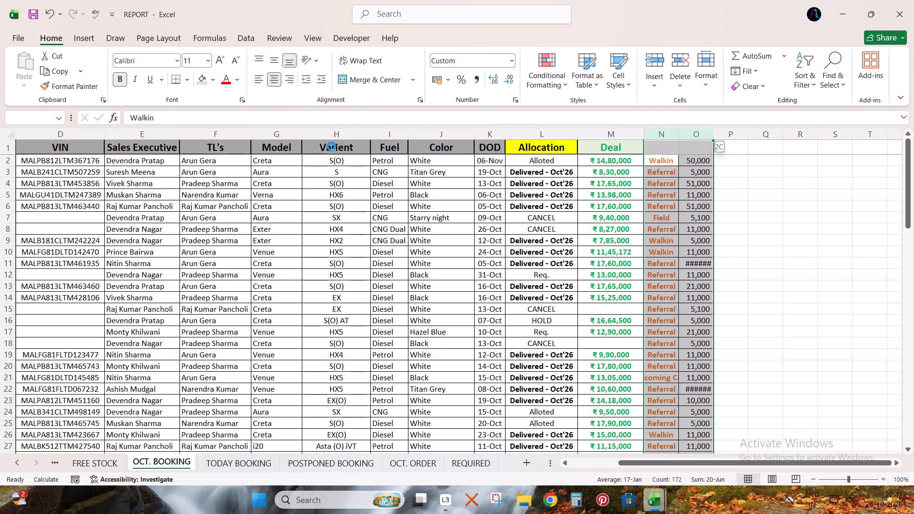
pyautogui.hotkey('ctrl', 'Left')
pyautogui.hotkey('ctrl', 'Up')
pyautogui.hotkey('ctrl', 'Left')
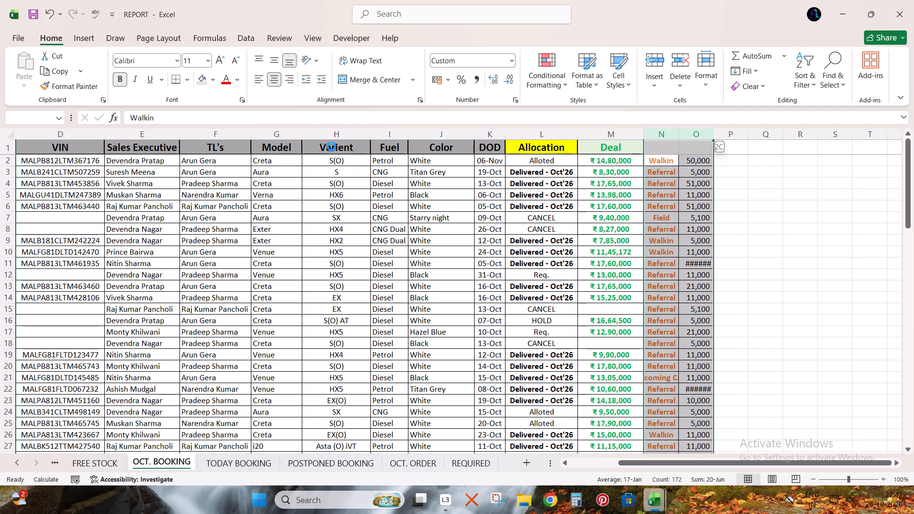
pyautogui.hotkey('ctrl', 'Up')
pyautogui.hotkey('ctrl', 'Left')
pyautogui.hotkey('ctrl', 'Up')
pyautogui.hotkey('ctrl', 'Left')
pyautogui.hotkey('ctrl', 'Left')
pyautogui.hotkey('ctrl', 'Up')
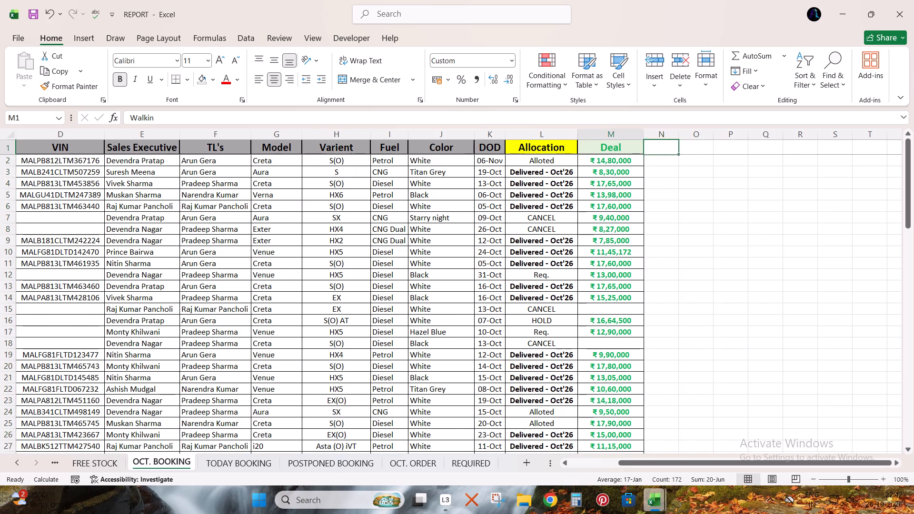
pyautogui.press('Down')
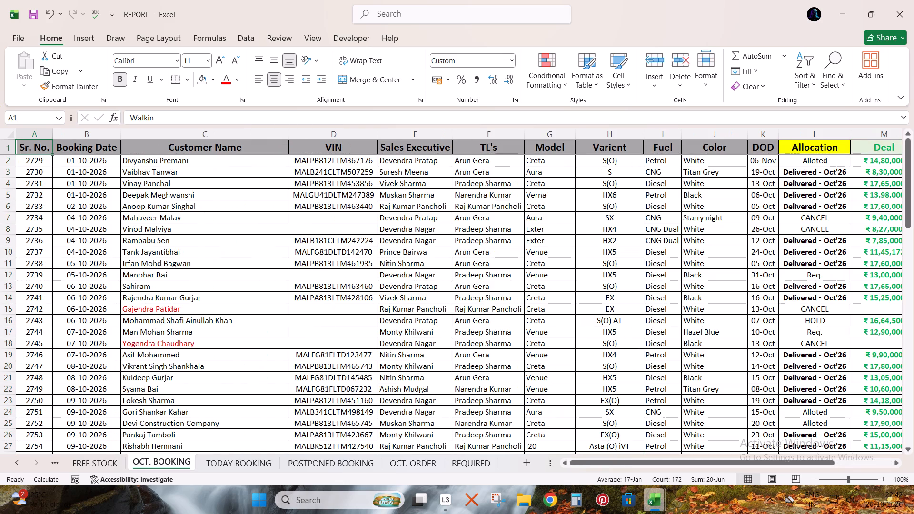
pyautogui.press('1')
pyautogui.press('Return')
pyautogui.press('2')
pyautogui.press('Up')
pyautogui.hotkey('shift', 'Down')
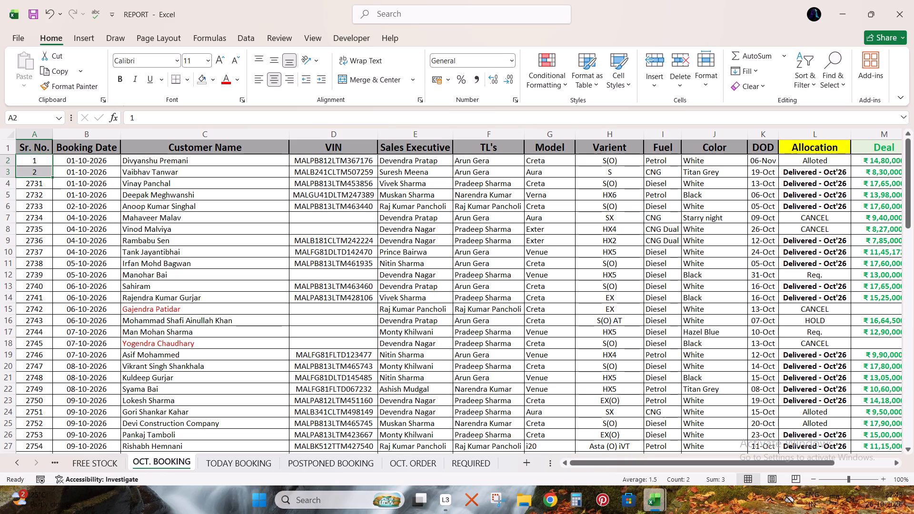
pyautogui.doubleClick(52, 176)
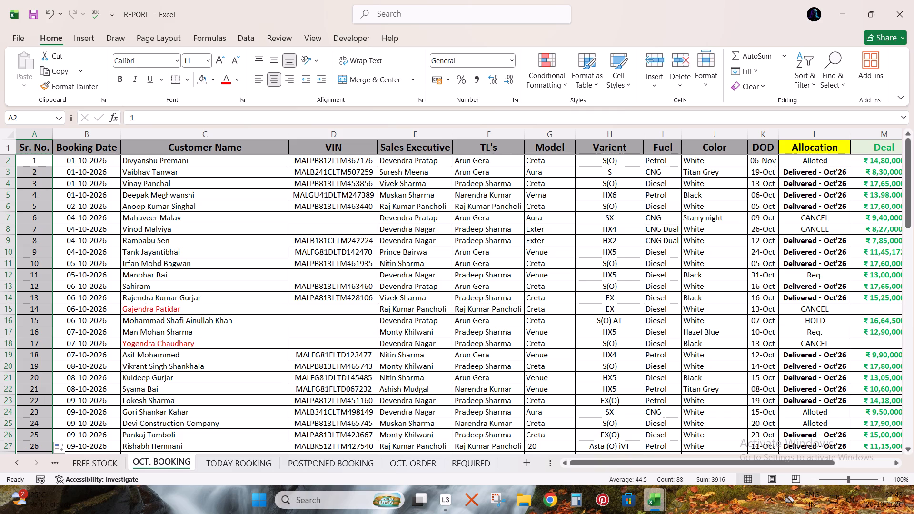
# Apply borders to the whole OCT. BOOKING table through row 89 and save the workbook.
pyautogui.scroll(-4, 91, 234)
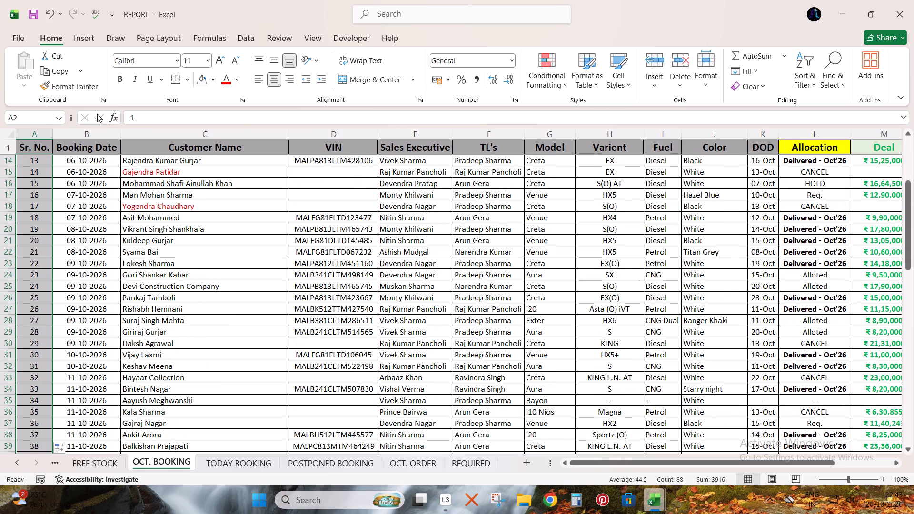
pyautogui.scroll(-15, 146, 215)
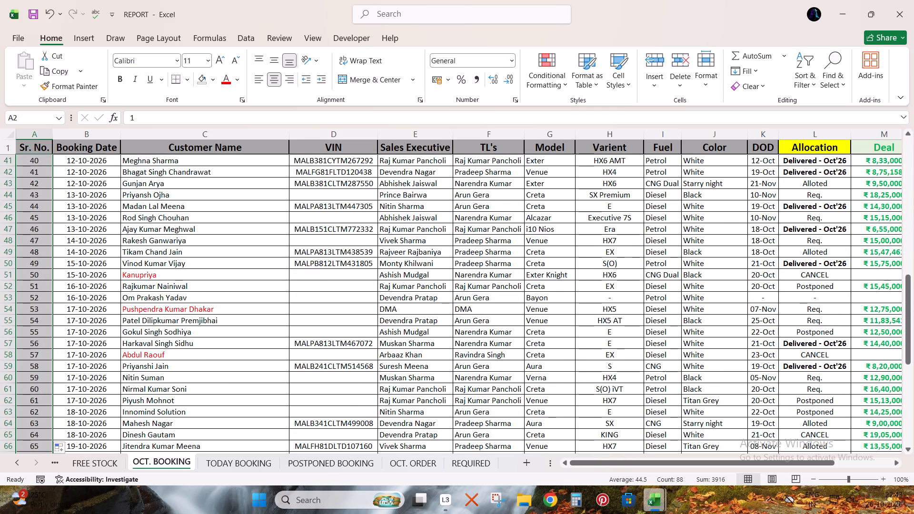
pyautogui.scroll(-2, 146, 213)
pyautogui.click(121, 300)
pyautogui.hotkey('ctrl', 'a')
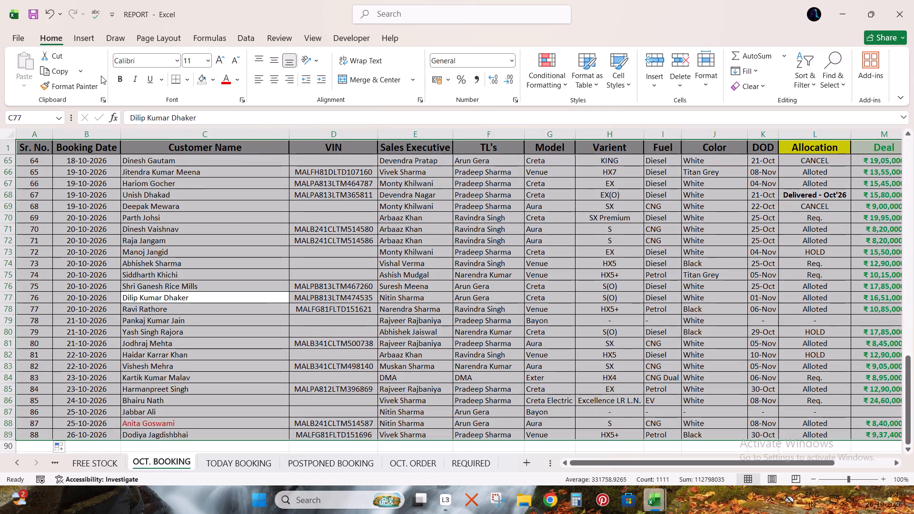
pyautogui.click(187, 75)
pyautogui.click(192, 230)
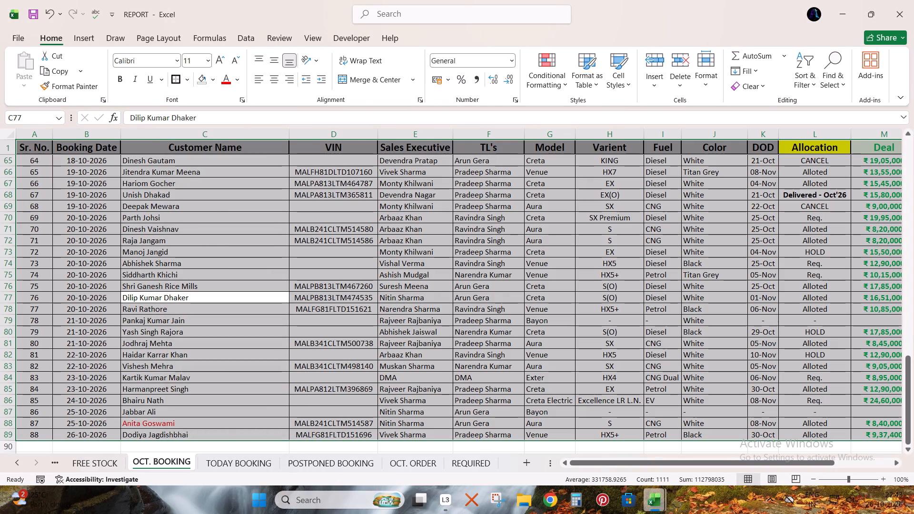
pyautogui.hotkey('ctrl', 's')
# Copy the latest booking, row 89 of OCT. BOOKING, over the existing entry in row 3 of the TODAY BOOKING sheet.
pyautogui.click(106, 434)
pyautogui.hotkey('shift', 'space')
pyautogui.hotkey('ctrl', 'c')
pyautogui.hotkey('ctrl', 'pagedown')
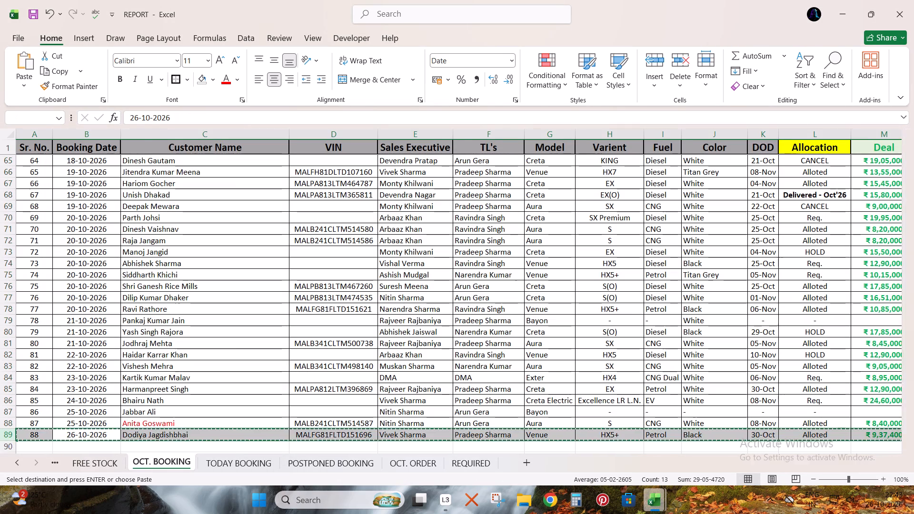
pyautogui.hotkey('ctrl', 'Up')
pyautogui.hotkey('ctrl', 'Left')
pyautogui.press('Down')
pyautogui.press('Left')
pyautogui.press('Down')
pyautogui.hotkey('ctrl', 'v')
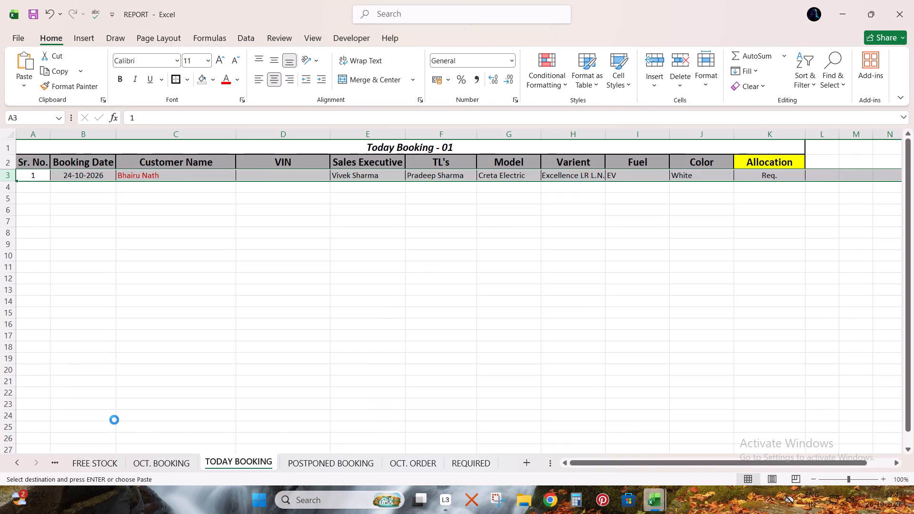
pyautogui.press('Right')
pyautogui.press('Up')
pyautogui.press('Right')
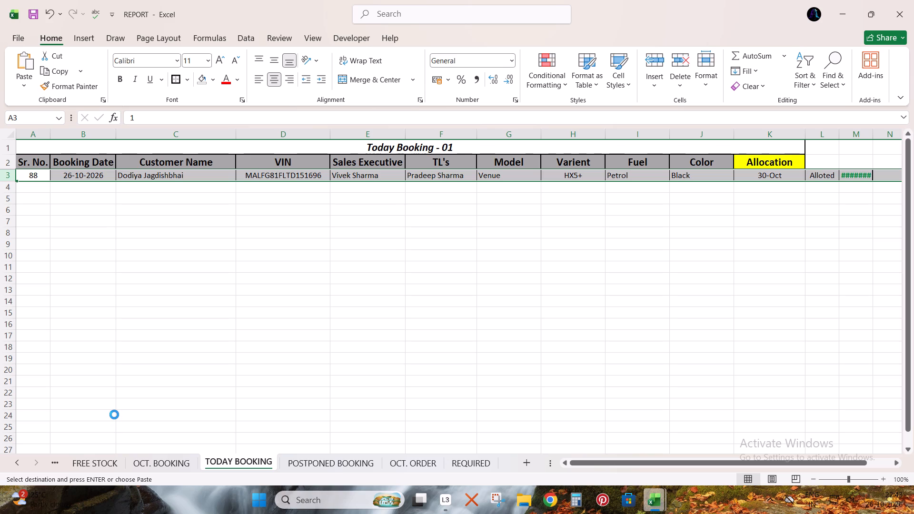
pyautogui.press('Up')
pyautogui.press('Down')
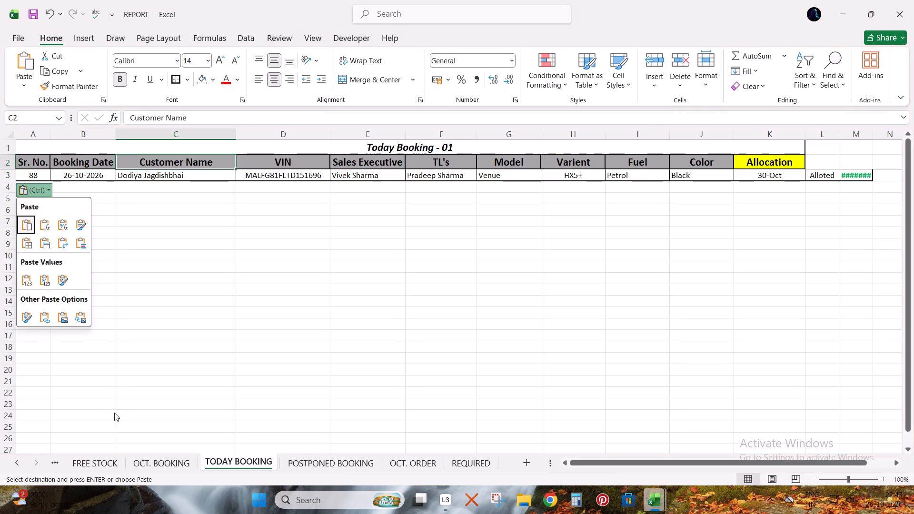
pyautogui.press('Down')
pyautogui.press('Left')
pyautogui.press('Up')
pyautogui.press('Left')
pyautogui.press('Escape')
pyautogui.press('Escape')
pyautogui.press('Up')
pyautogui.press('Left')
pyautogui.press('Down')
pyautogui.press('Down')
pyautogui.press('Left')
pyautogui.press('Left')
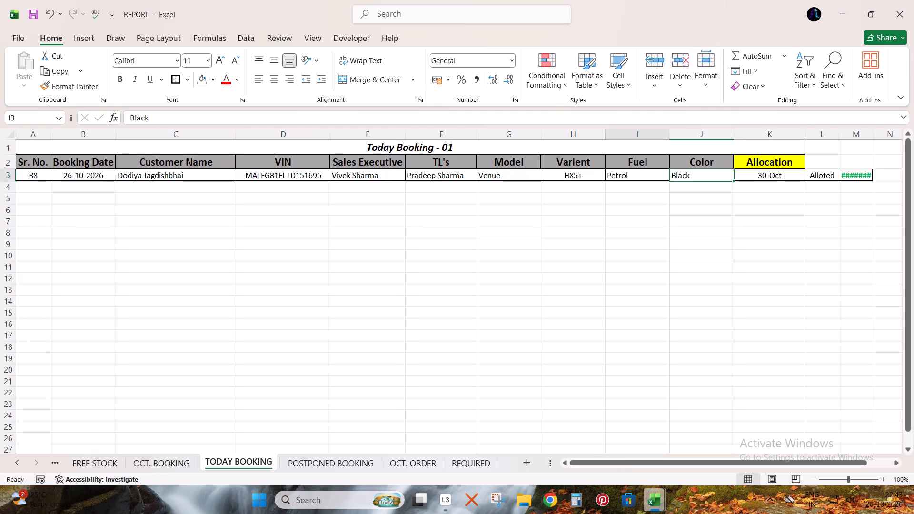
# Set the Sr. No. of the pasted booking in A3 to 1.
pyautogui.hotkey('ctrl', 'Left')
pyautogui.press('1')
pyautogui.press('Return')
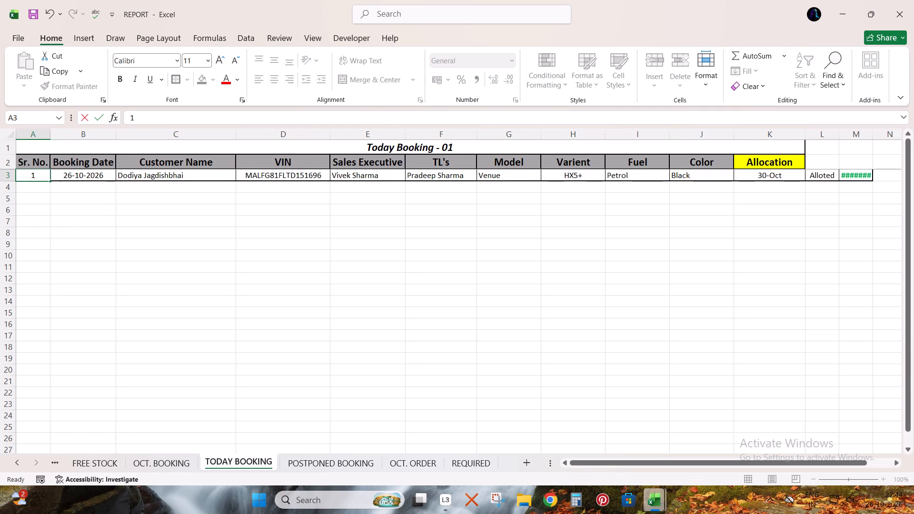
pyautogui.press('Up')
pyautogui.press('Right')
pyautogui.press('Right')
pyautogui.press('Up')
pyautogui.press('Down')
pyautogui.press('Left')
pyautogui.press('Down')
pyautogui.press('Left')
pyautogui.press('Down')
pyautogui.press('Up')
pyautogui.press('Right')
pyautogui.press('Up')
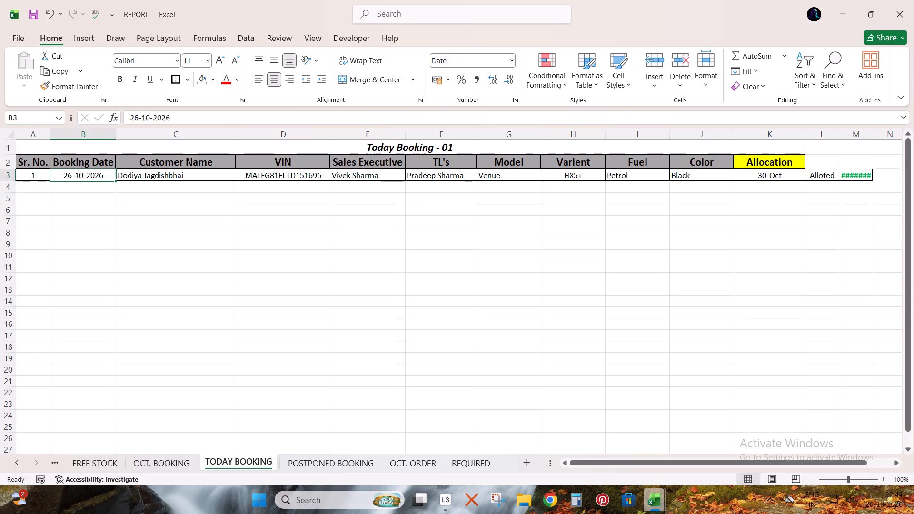
# Delete the DOD date cell K3, shifting cells left so the allocation status sits under the Allocation header.
pyautogui.hotkey('ctrl', 'Right')
pyautogui.press('Left')
pyautogui.press('Left')
pyautogui.hotkey('ctrl', '-')
pyautogui.press('Return')
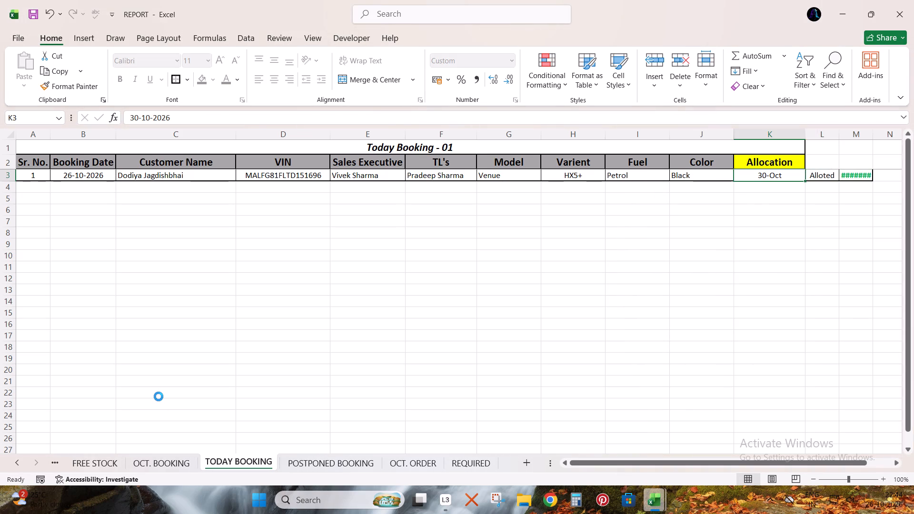
# Delete column L, which holds the leftover deal amount beside the Allocation column.
pyautogui.press('Right')
pyautogui.hotkey('ctrl', 'space')
pyautogui.hotkey('ctrl', '-')
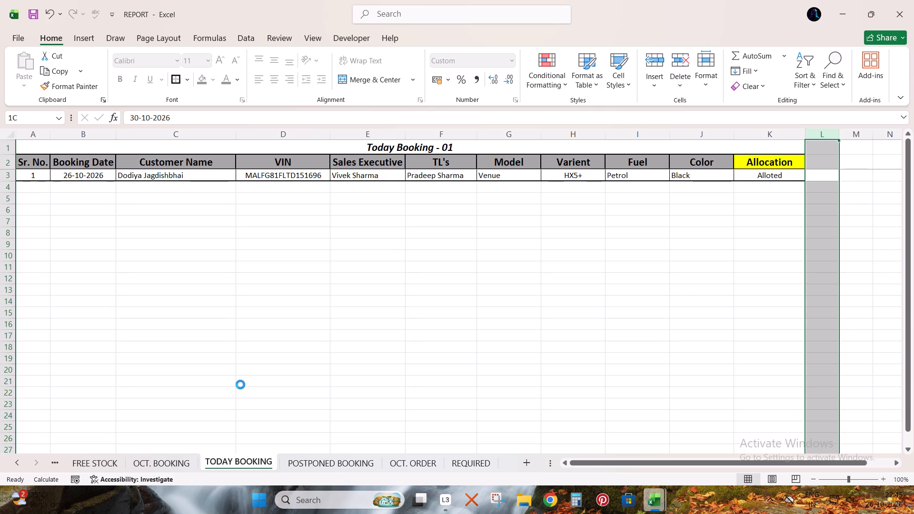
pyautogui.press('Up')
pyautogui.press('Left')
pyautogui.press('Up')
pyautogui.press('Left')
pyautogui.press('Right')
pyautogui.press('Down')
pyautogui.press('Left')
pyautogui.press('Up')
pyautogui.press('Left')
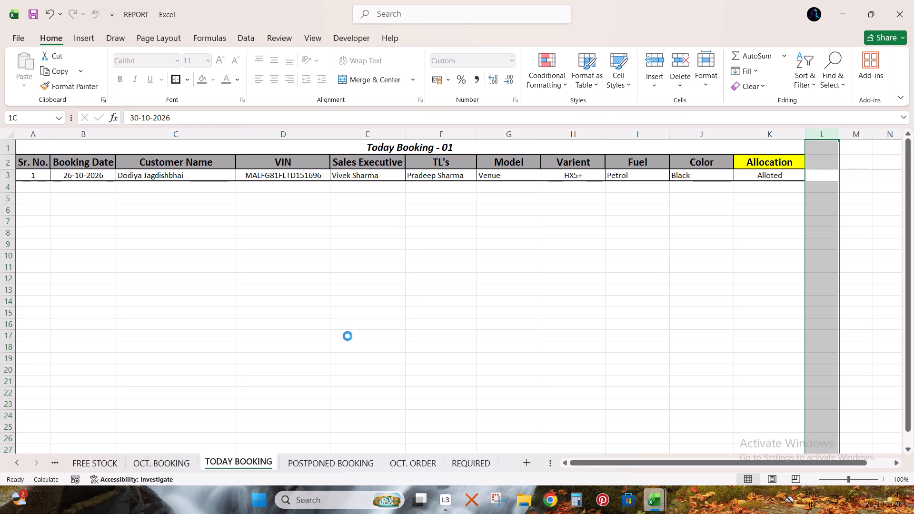
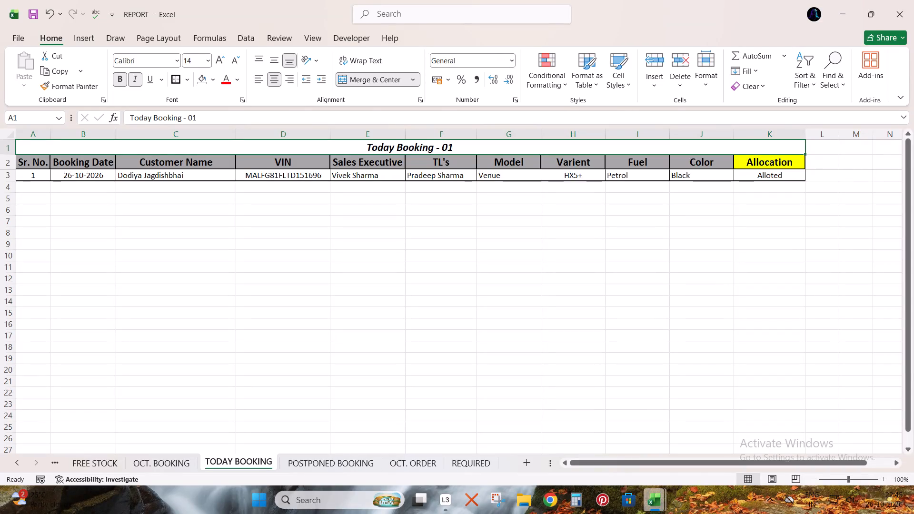
# Apply the outside border around the whole Today Booking table, A1:K3, and save the REPORT workbook.
pyautogui.hotkey('ctrl', 'a')
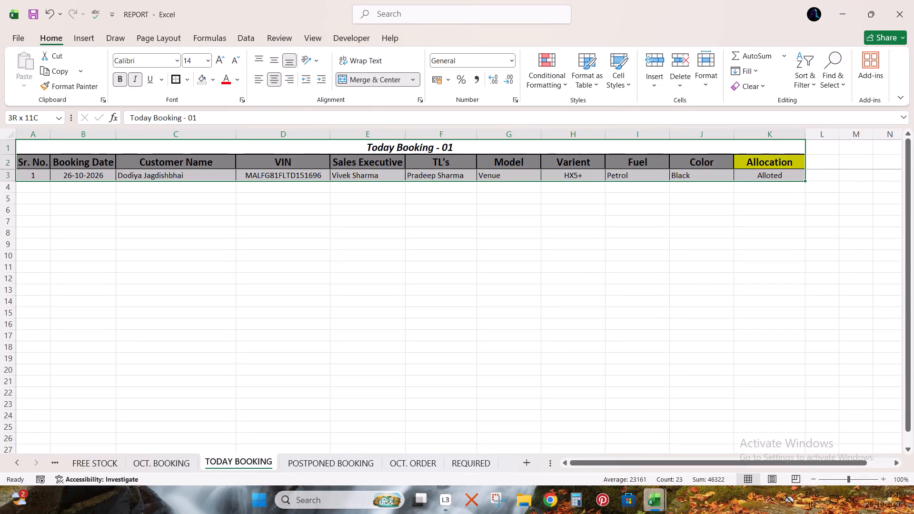
pyautogui.click(172, 83)
pyautogui.click(372, 267)
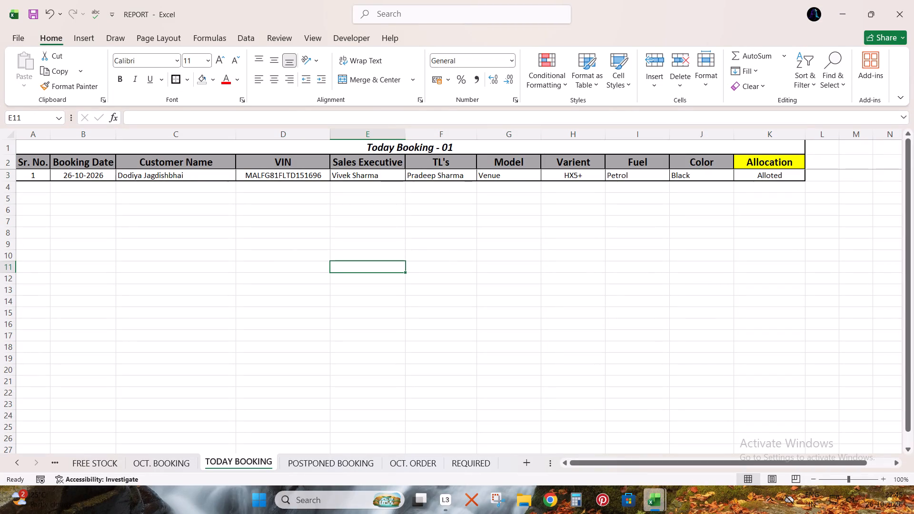
pyautogui.hotkey('ctrl', 's')
# Hide the ALLOTED (HH) sheet in the REPORT workbook.
pyautogui.tripleClick(56, 462)
pyautogui.tripleClick(56, 462)
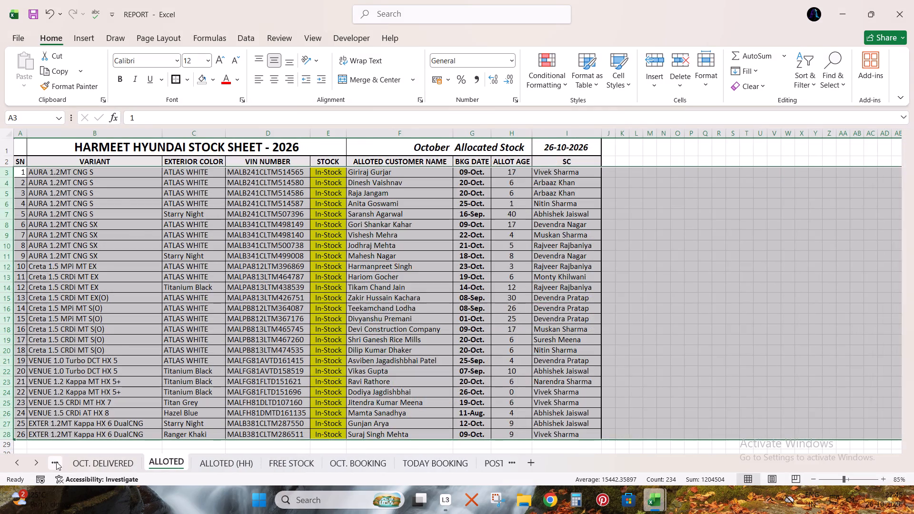
pyautogui.click(173, 458)
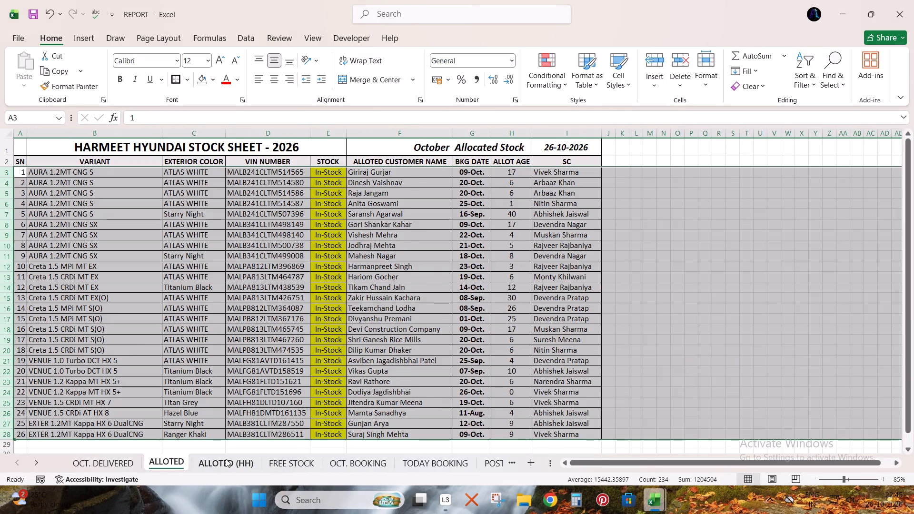
pyautogui.click(226, 459)
pyautogui.rightClick(238, 458)
pyautogui.click(272, 415)
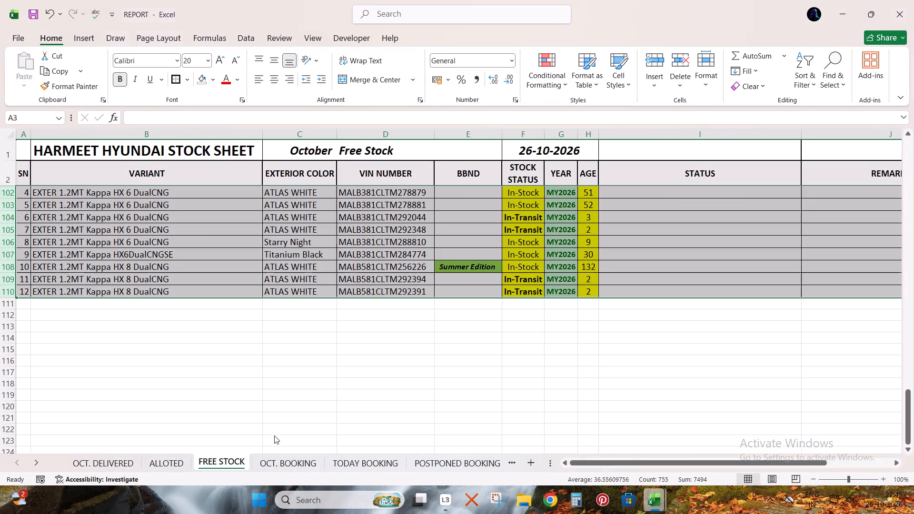
# Examine the REPORT sheets from OCT. DELIVERED through REQUIRED, including the last rows of OCT. ORDER and the whole Required list.
pyautogui.click(277, 463)
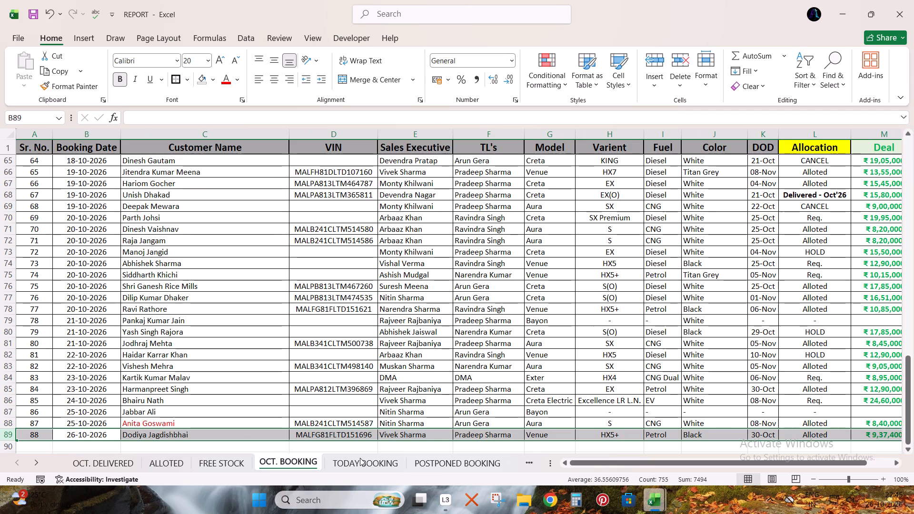
pyautogui.click(360, 458)
pyautogui.click(307, 461)
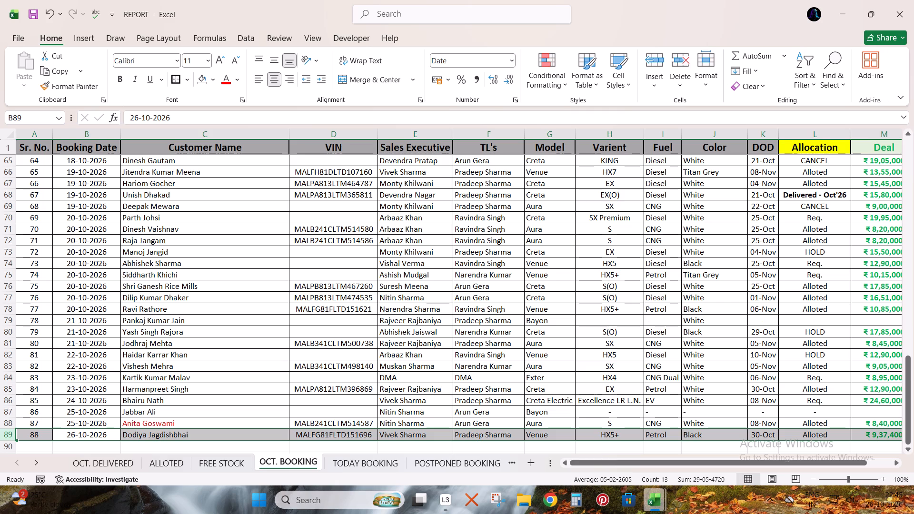
pyautogui.click(76, 460)
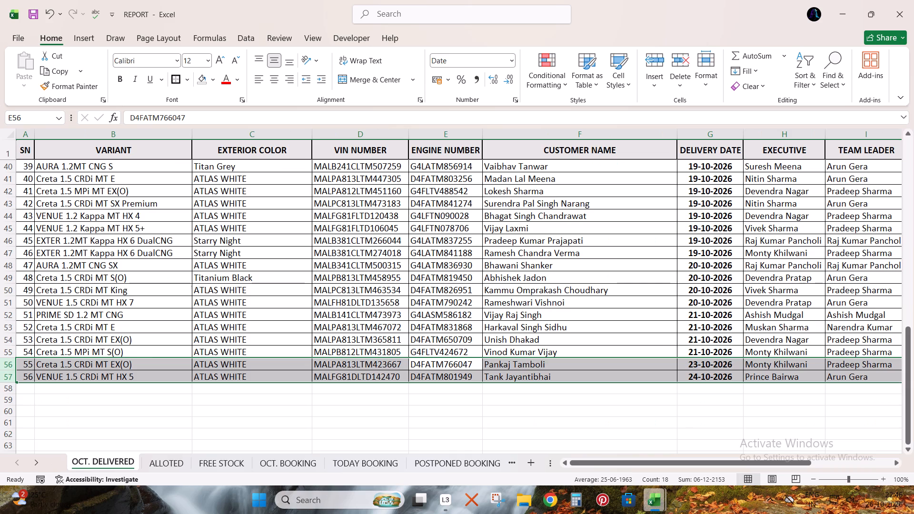
pyautogui.hotkey('ctrl', 'pagedown')
pyautogui.hotkey('ctrl', 'pagedown')
pyautogui.hotkey('ctrl', 'pagedown')
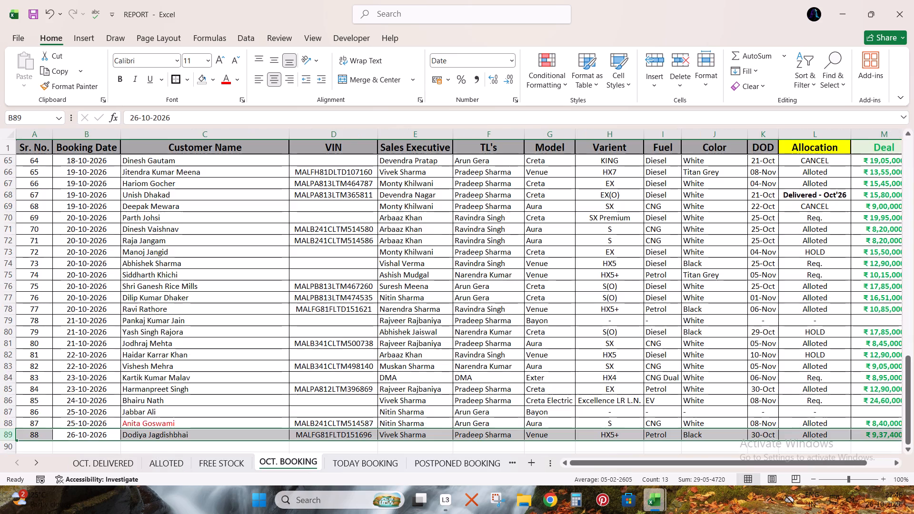
pyautogui.hotkey('ctrl', 'pagedown')
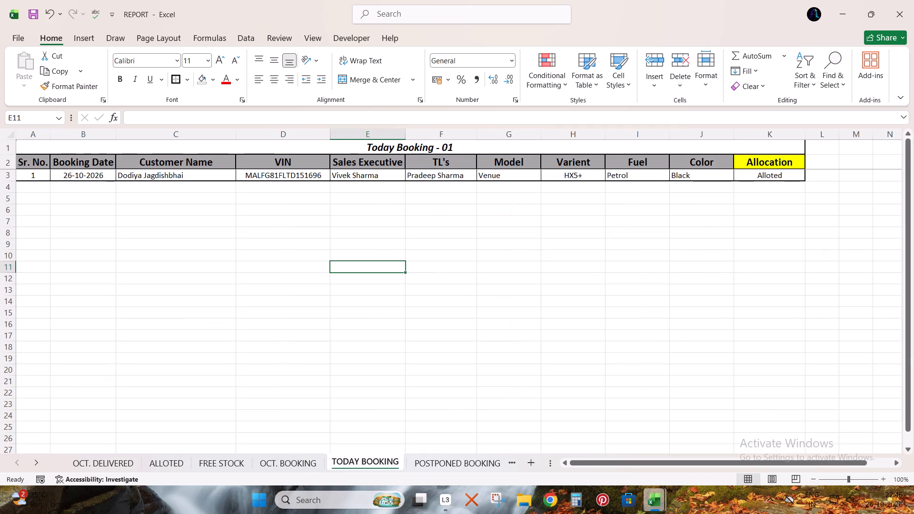
pyautogui.hotkey('ctrl', 'pagedown')
pyautogui.hotkey('ctrl', 'pagedown')
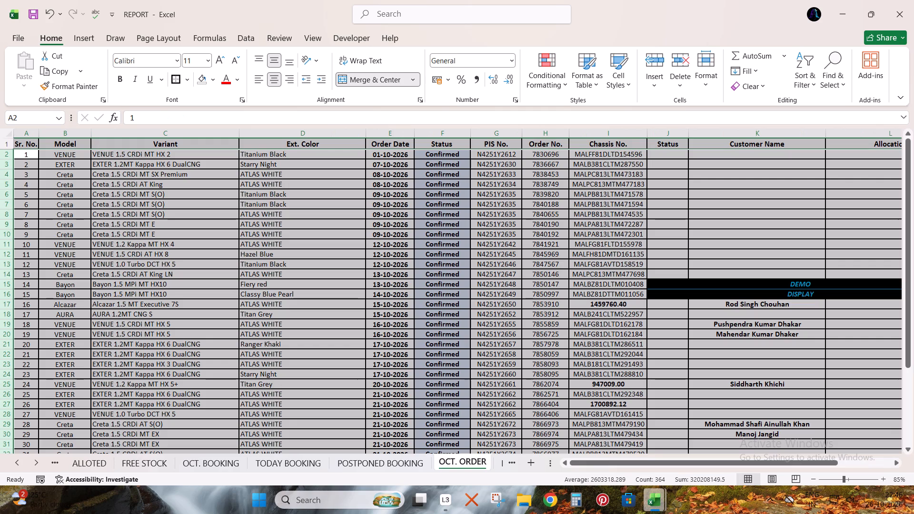
pyautogui.hotkey('ctrl', 'Up')
pyautogui.hotkey('ctrl', 'Down')
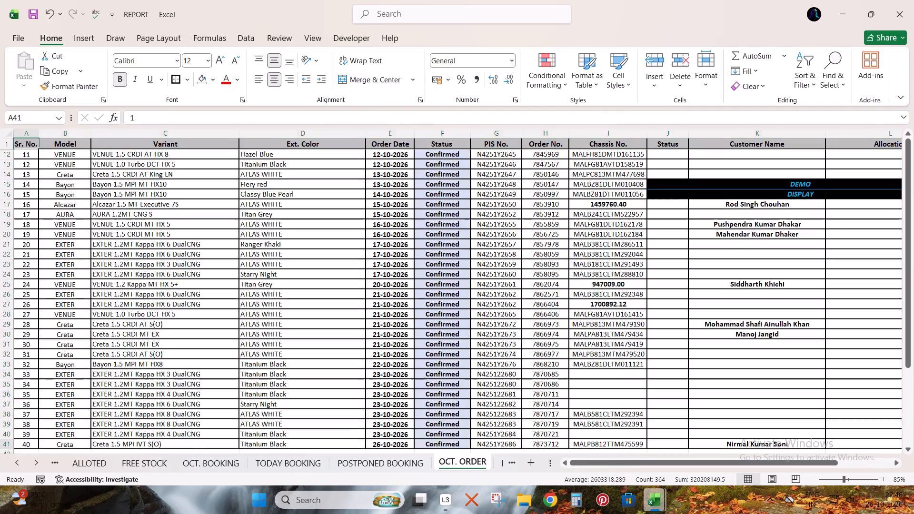
pyautogui.hotkey('ctrl', 'Left')
pyautogui.press('Down')
pyautogui.press('Up')
pyautogui.hotkey('ctrl', 'pagedown')
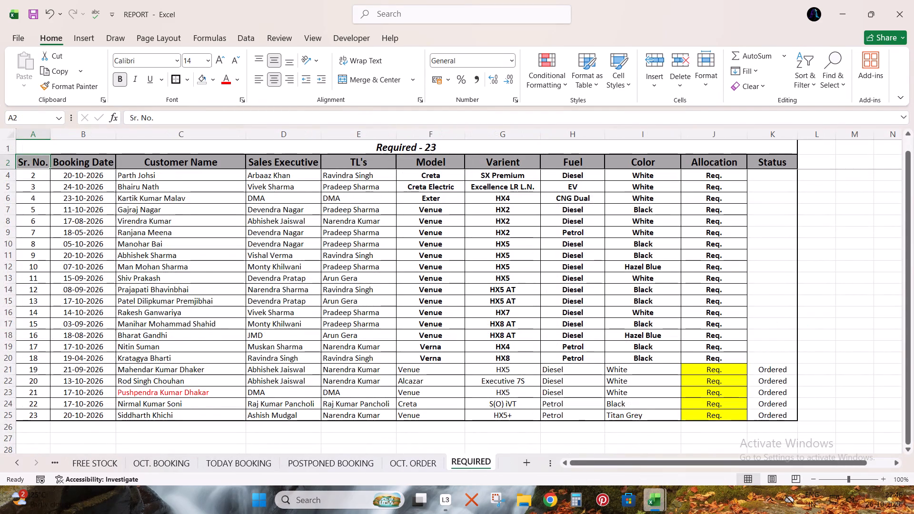
pyautogui.scroll(4, 156, 369)
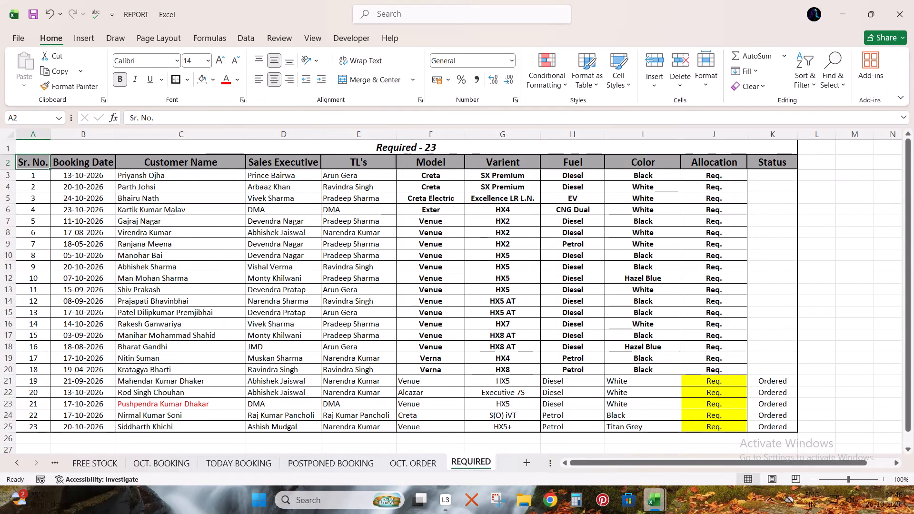
pyautogui.scroll(-1, 159, 367)
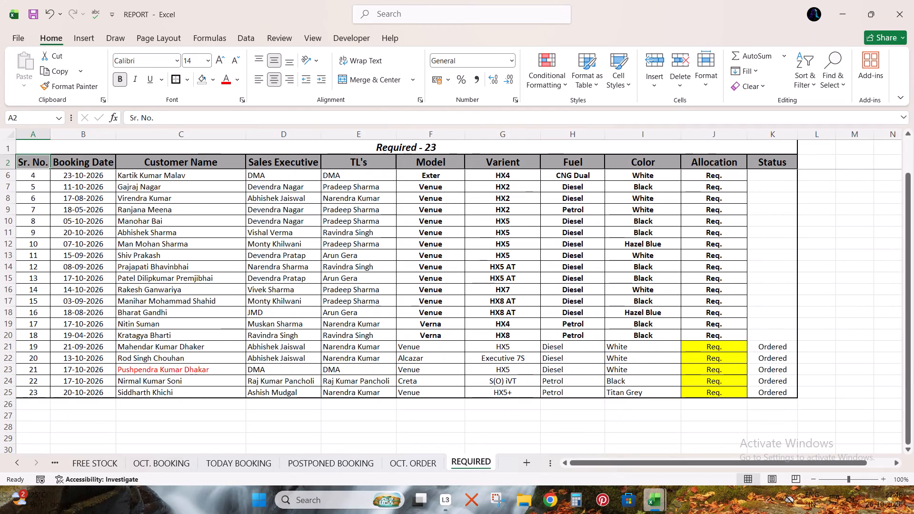
# Save the REPORT workbook.
pyautogui.click(29, 17)
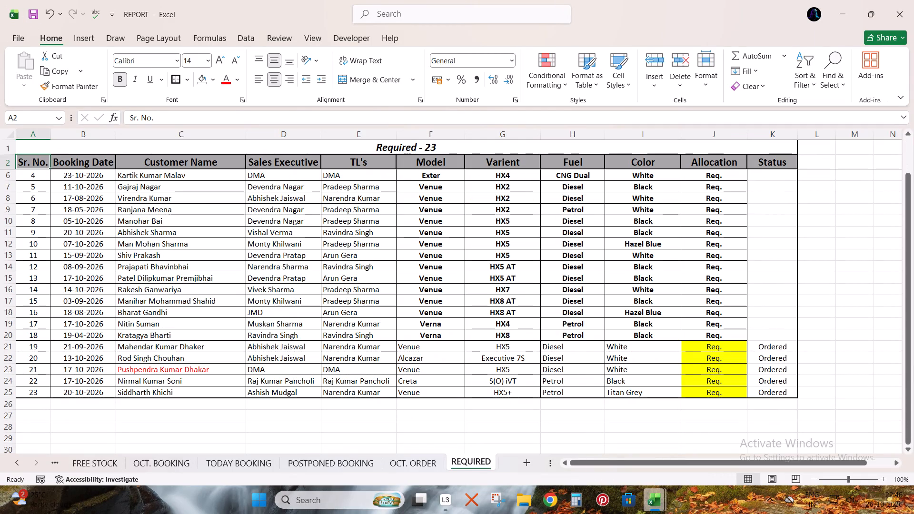
# Go through all REPORT sheets once more in order, from OCT. DELIVERED to REQUIRED, as a final check.
pyautogui.tripleClick(57, 461)
pyautogui.tripleClick(56, 461)
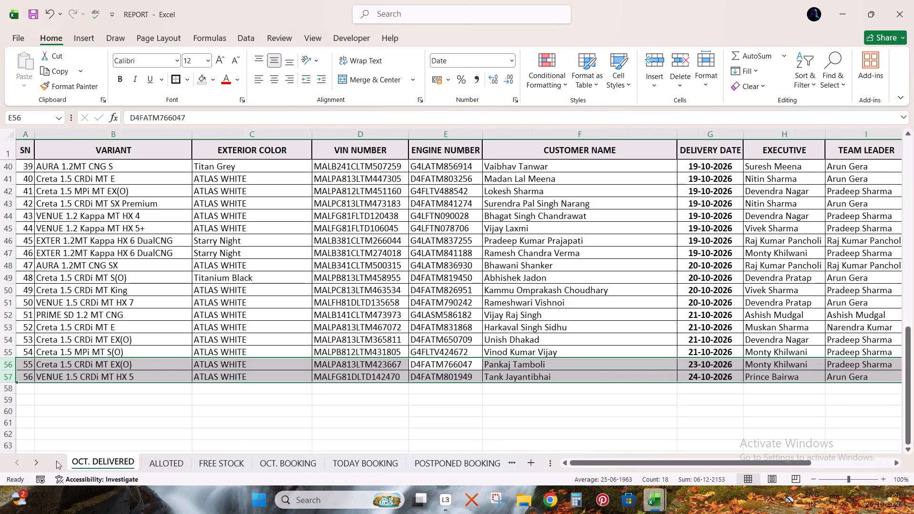
pyautogui.click(173, 460)
pyautogui.click(199, 465)
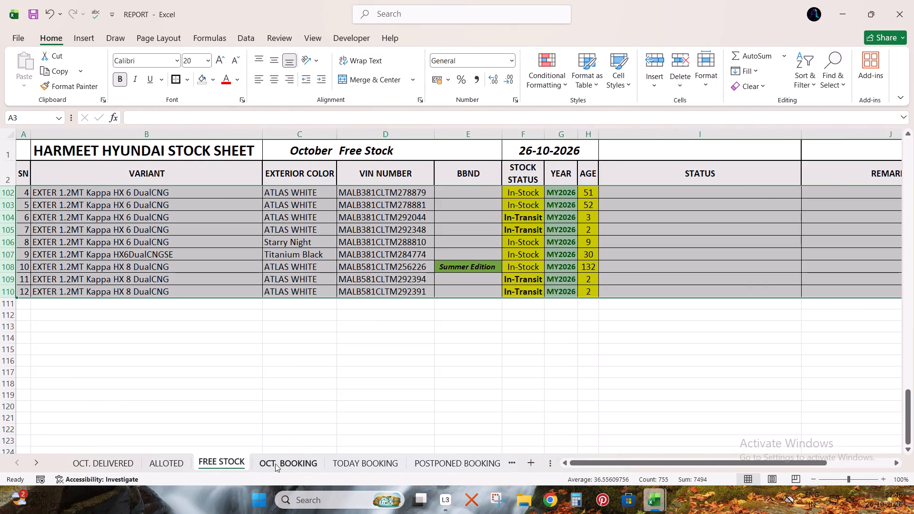
pyautogui.click(276, 463)
pyautogui.click(361, 462)
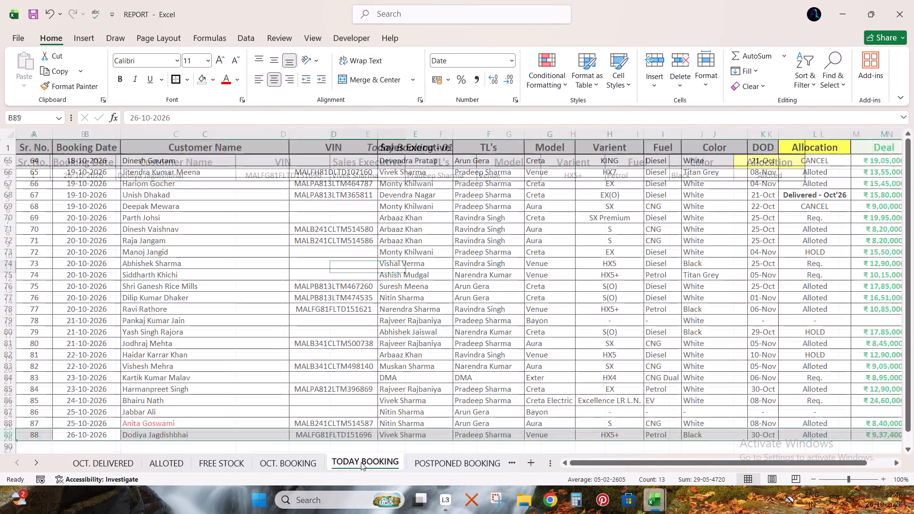
pyautogui.click(435, 456)
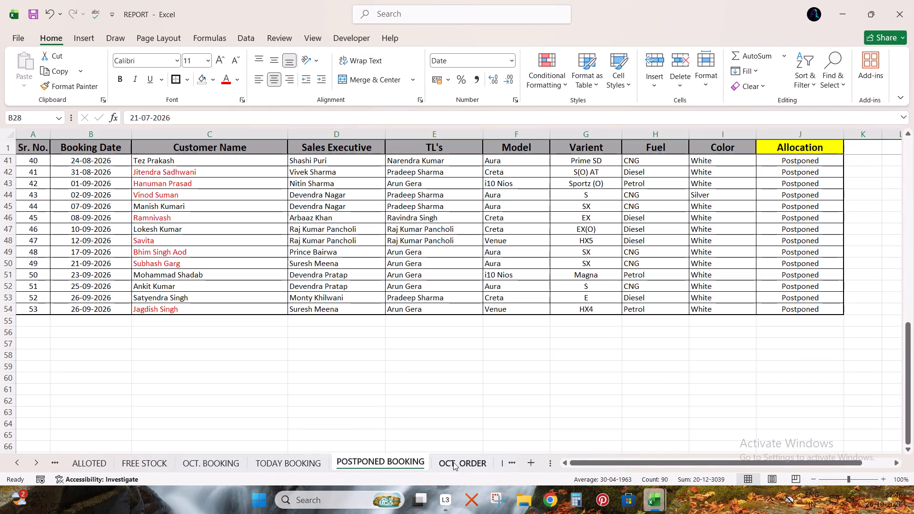
pyautogui.click(453, 462)
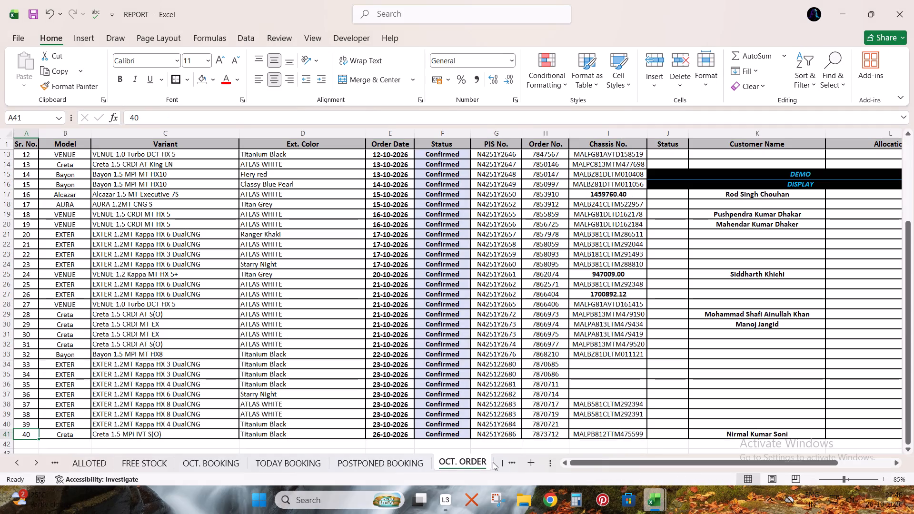
pyautogui.click(495, 462)
pyautogui.scroll(3, 307, 366)
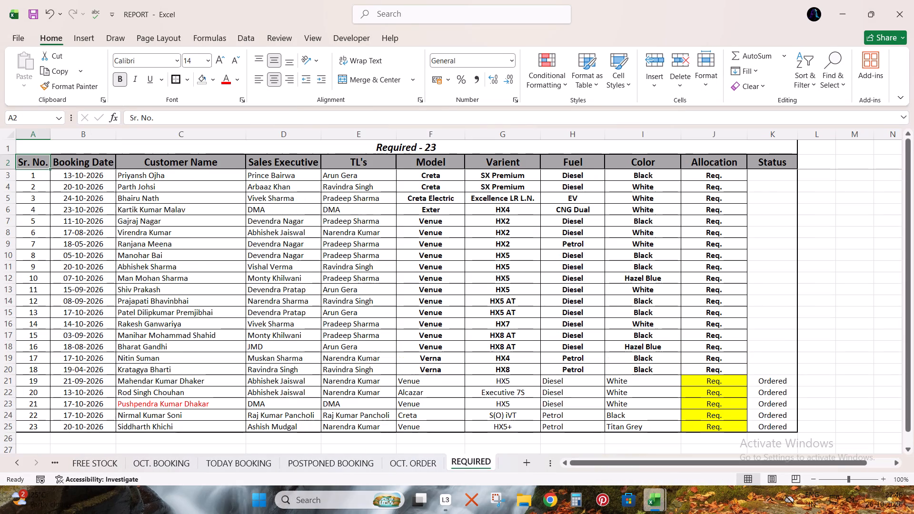
# Close the REPORT workbook and save Book111.
pyautogui.click(913, 0)
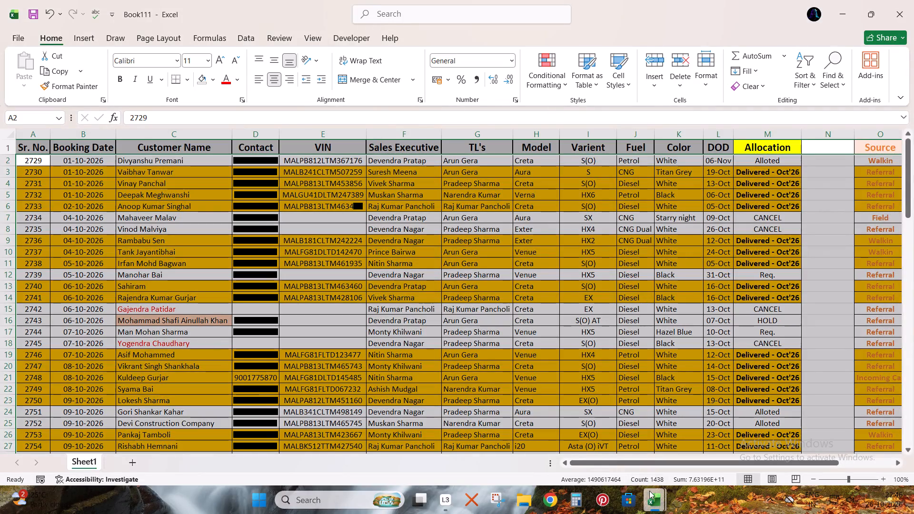
pyautogui.click(25, 18)
# Switch to the BOOKING LIST workbook and turn on filters for the header row of the TOTAL BOOKING sheet.
pyautogui.click(589, 447)
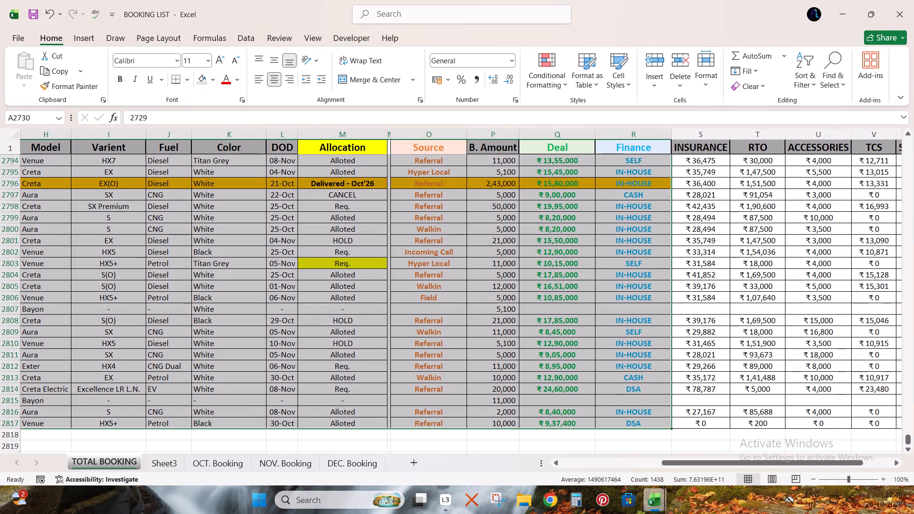
pyautogui.click(381, 148)
pyautogui.hotkey('shift', 'space')
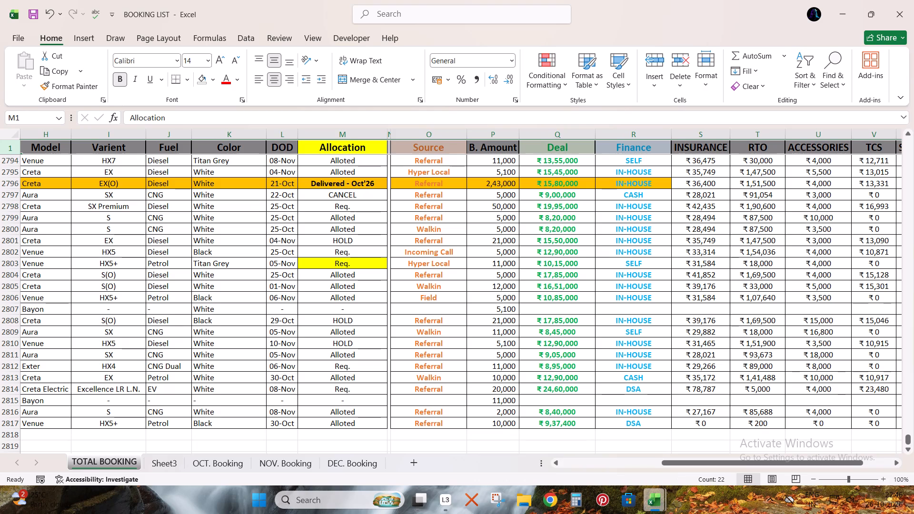
pyautogui.hotkey('ctrl', 'shift', 'l')
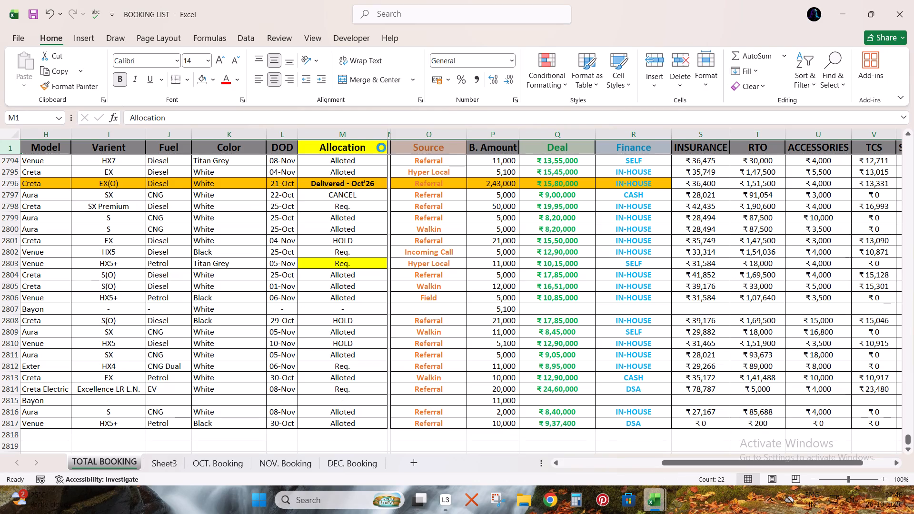
pyautogui.press('Right')
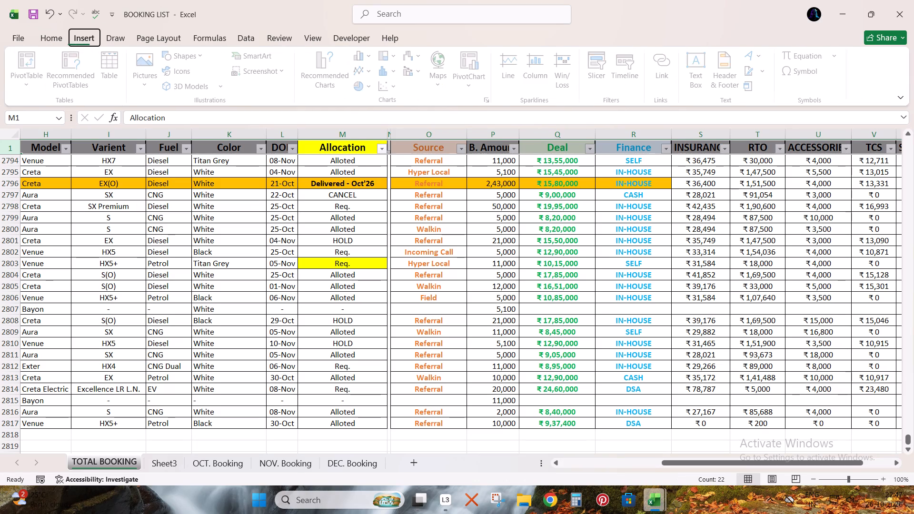
# Filter the narrow column N beside Allocation in the TOTAL BOOKING sheet to only the Oct'26 - CF entries.
pyautogui.press('Escape')
pyautogui.press('Right')
pyautogui.hotkey('alt', 'Down')
pyautogui.press('Down')
pyautogui.press('Down')
pyautogui.press('Down')
pyautogui.press('Down')
pyautogui.press('Down')
pyautogui.press('Down')
pyautogui.press('Down')
pyautogui.press('Down')
pyautogui.press('Down')
pyautogui.press('Down')
pyautogui.press('Down')
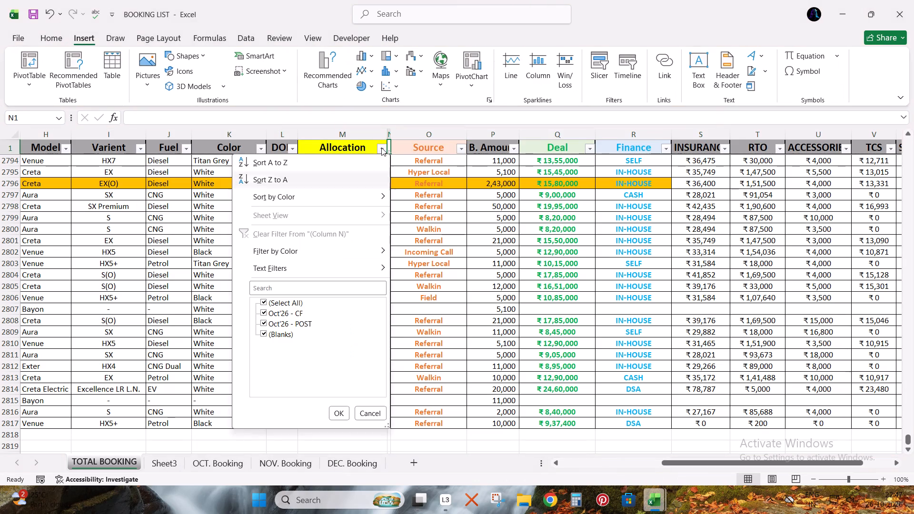
pyautogui.press('Up')
pyautogui.press('Up')
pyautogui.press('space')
pyautogui.press('Down')
pyautogui.press('Down')
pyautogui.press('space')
pyautogui.press('Up')
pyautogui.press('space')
pyautogui.press('Down')
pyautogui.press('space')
pyautogui.press('Return')
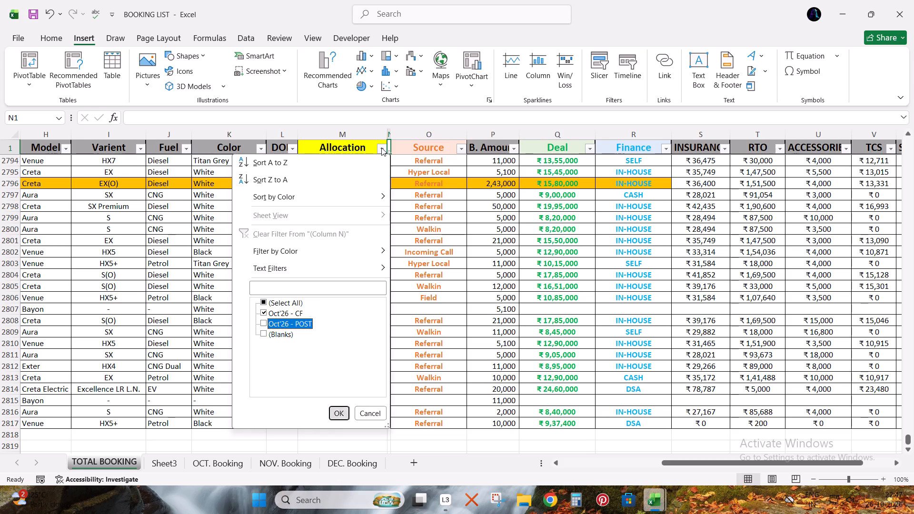
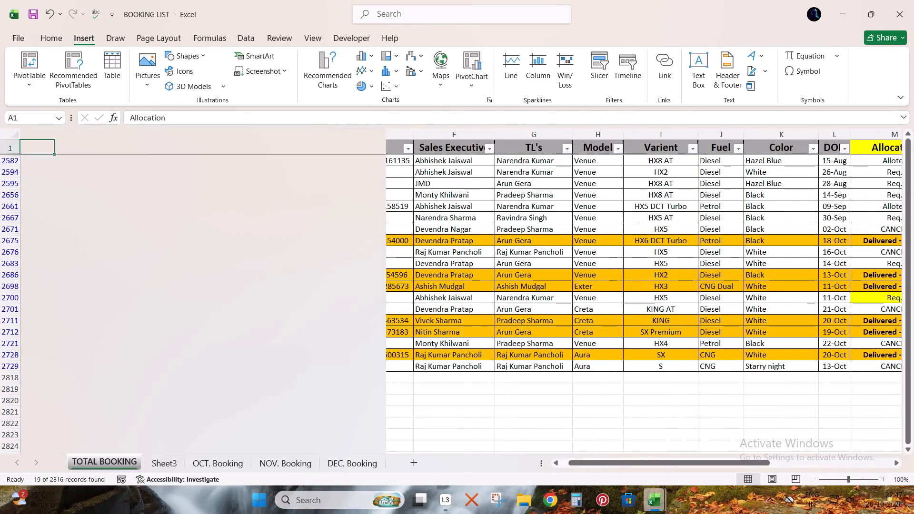
# Copy all filtered booking rows of the TOTAL BOOKING sheet below the header, from the Sr. No. column through the Finance column.
pyautogui.press('Down')
pyautogui.hotkey('ctrl', 'shift', 'Right')
pyautogui.hotkey('shift', 'Left')
pyautogui.hotkey('shift', 'Left')
pyautogui.hotkey('shift', 'Left')
pyautogui.hotkey('shift', 'Left')
pyautogui.hotkey('shift', 'Left')
pyautogui.hotkey('shift', 'Left')
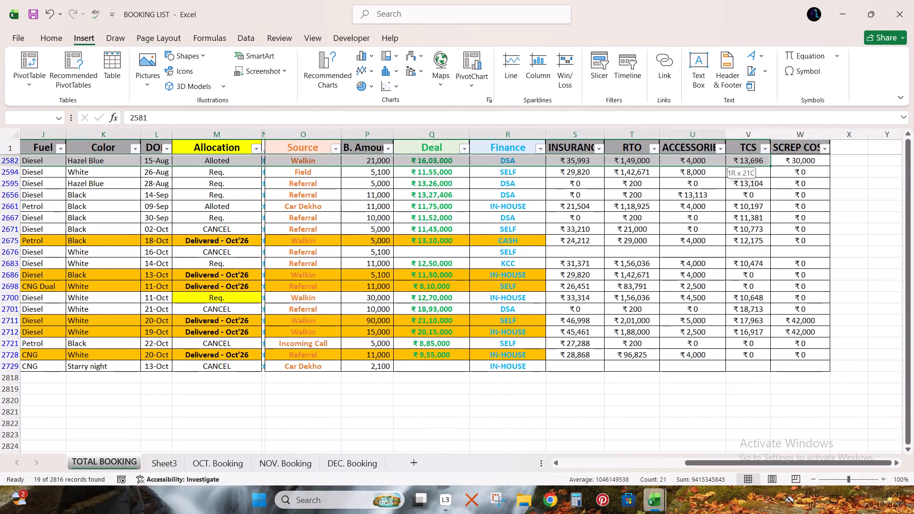
pyautogui.hotkey('shift', 'Right')
pyautogui.hotkey('shift', 'Right')
pyautogui.hotkey('shift', 'Left')
pyautogui.hotkey('ctrl', 'shift', 'Down')
pyautogui.hotkey('ctrl', 'c')
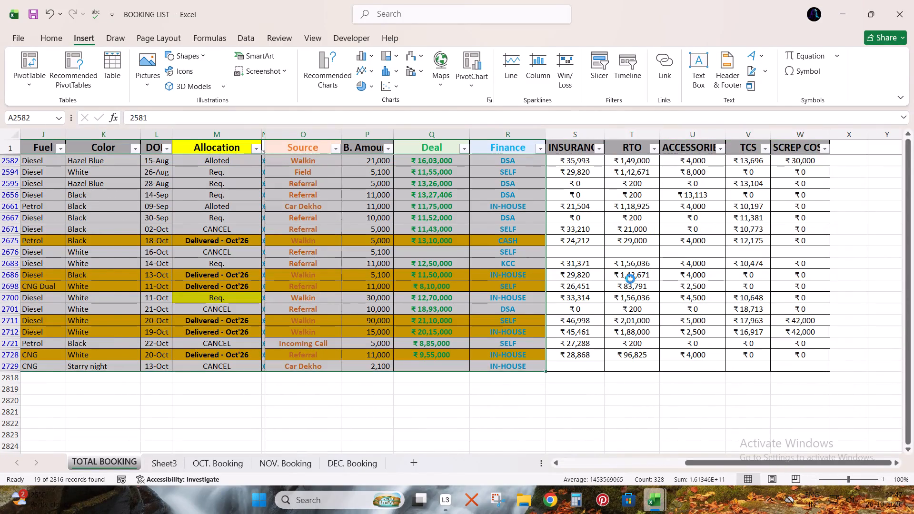
# Switch to the Book111 workbook to bring in the copied booking rows.
pyautogui.hotkey('alt', 'Tab')
pyautogui.hotkey('alt', 'Tab')
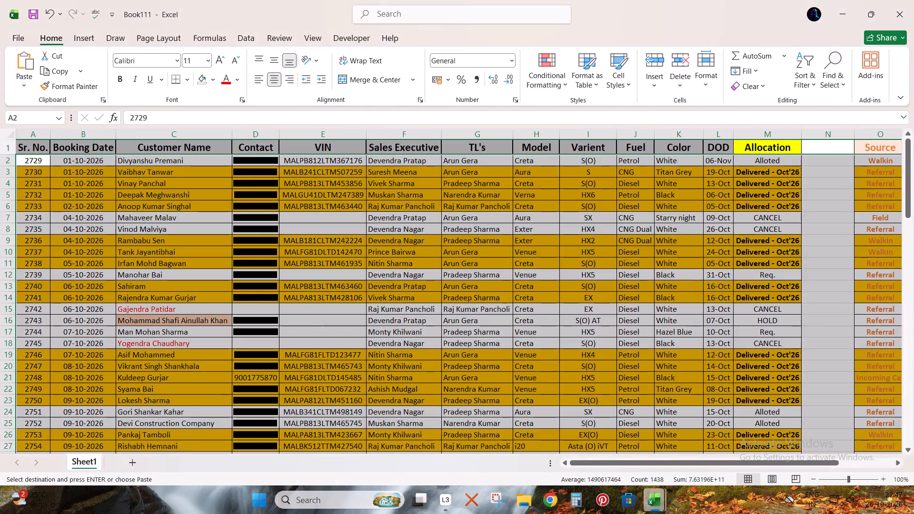
# Paste the copied booking rows into Sheet1 of Book111 starting at A90, the first Oct'26 - CF row below booking 2816.
pyautogui.scroll(-7, 590, 288)
pyautogui.scroll(1, 581, 302)
pyautogui.scroll(-4, 581, 302)
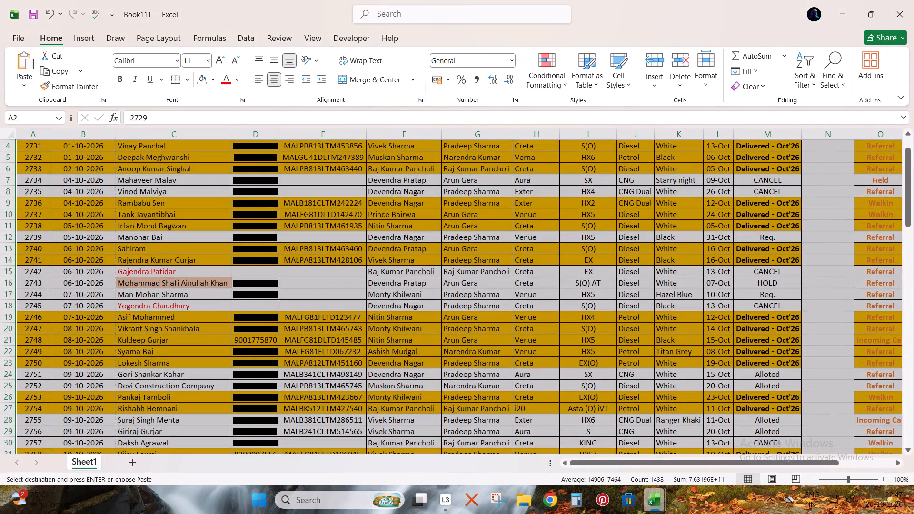
pyautogui.scroll(-16, 581, 302)
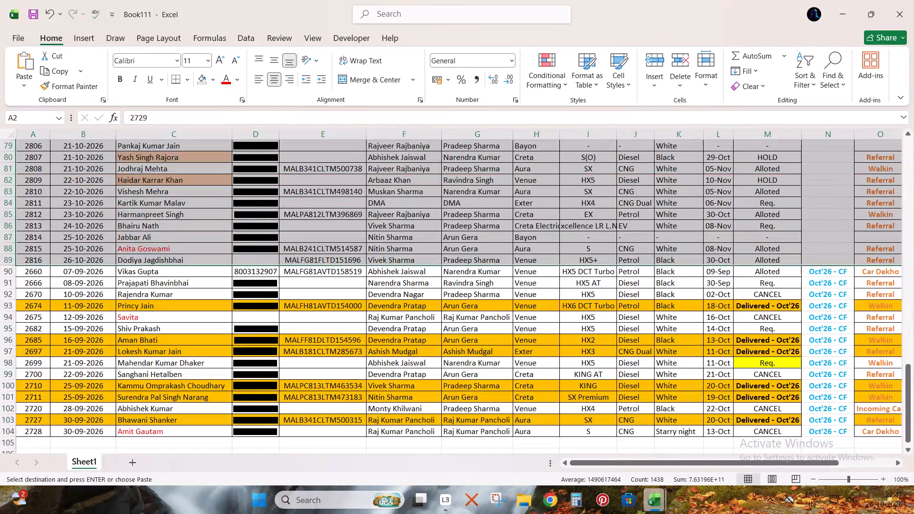
pyautogui.click(33, 274)
pyautogui.hotkey('ctrl', 'v')
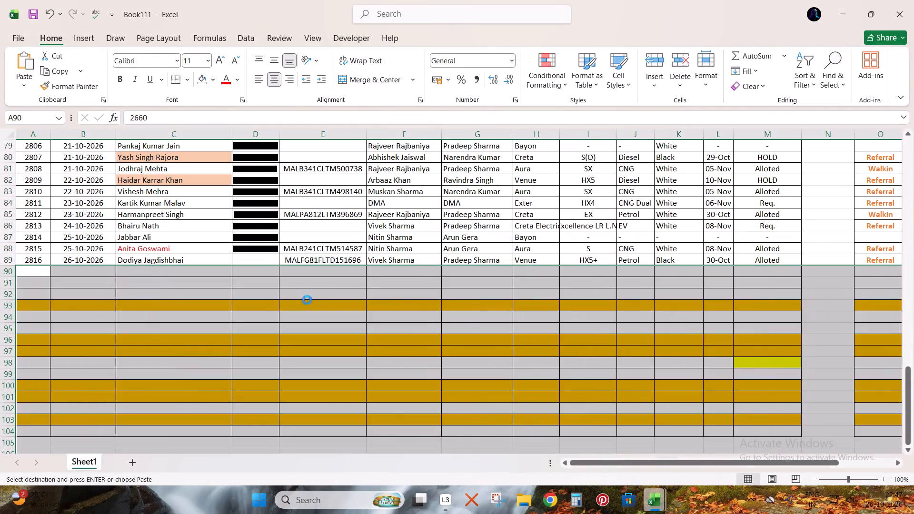
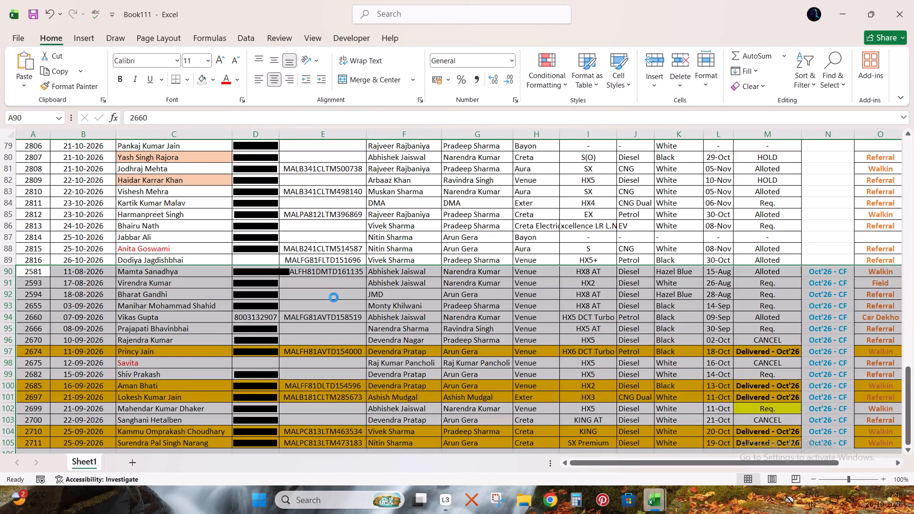
# Save Book111 with the carry-forward booking rows added.
pyautogui.scroll(-2, 333, 313)
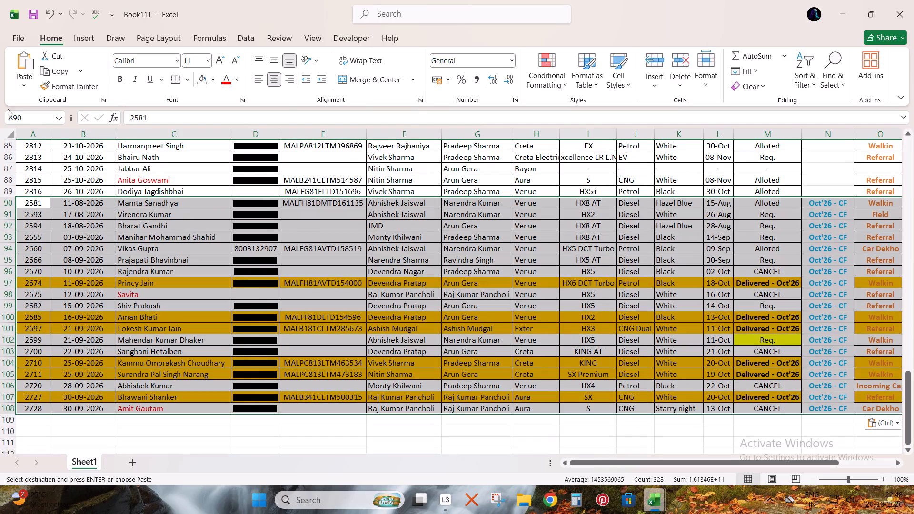
pyautogui.click(28, 16)
pyautogui.scroll(4, 704, 298)
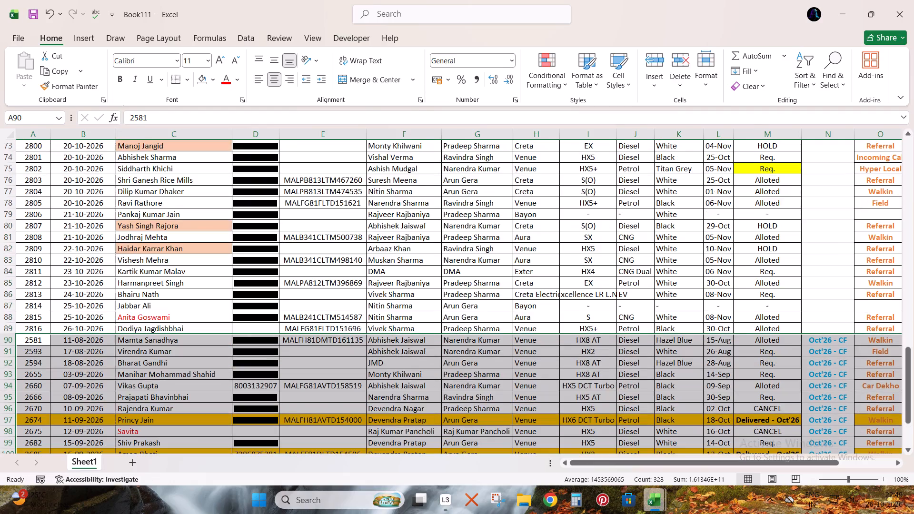
pyautogui.scroll(5, 704, 298)
pyautogui.click(31, 14)
# Freeze the header row of Sheet1 in Book111 so it stays in view above the booking rows.
pyautogui.scroll(3, 121, 277)
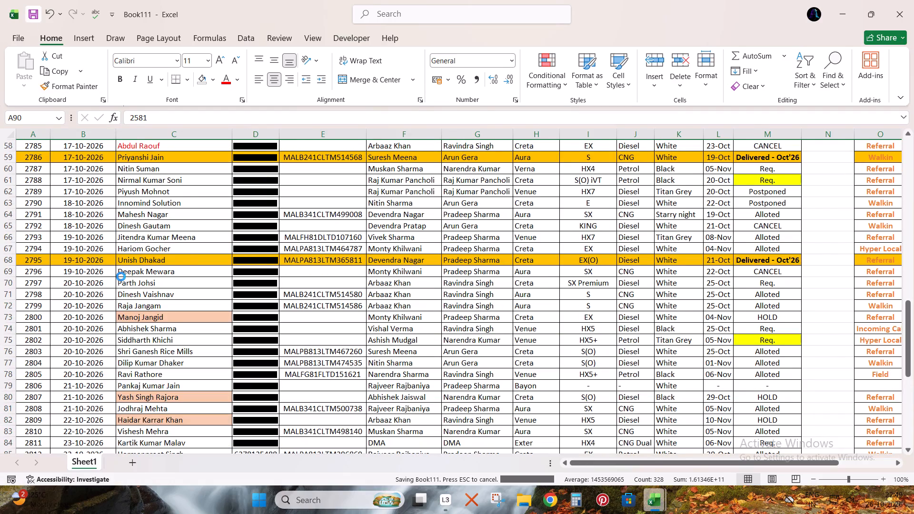
pyautogui.scroll(2, 121, 277)
pyautogui.scroll(-1, 121, 277)
pyautogui.scroll(17, 121, 277)
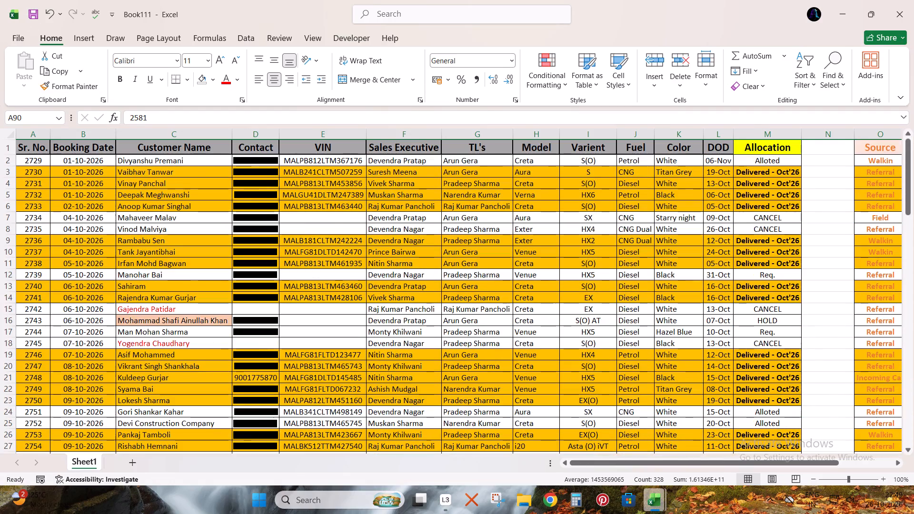
pyautogui.scroll(1, 121, 277)
pyautogui.scroll(-1, 121, 277)
pyautogui.scroll(2, 121, 277)
pyautogui.click(31, 159)
pyautogui.click(310, 35)
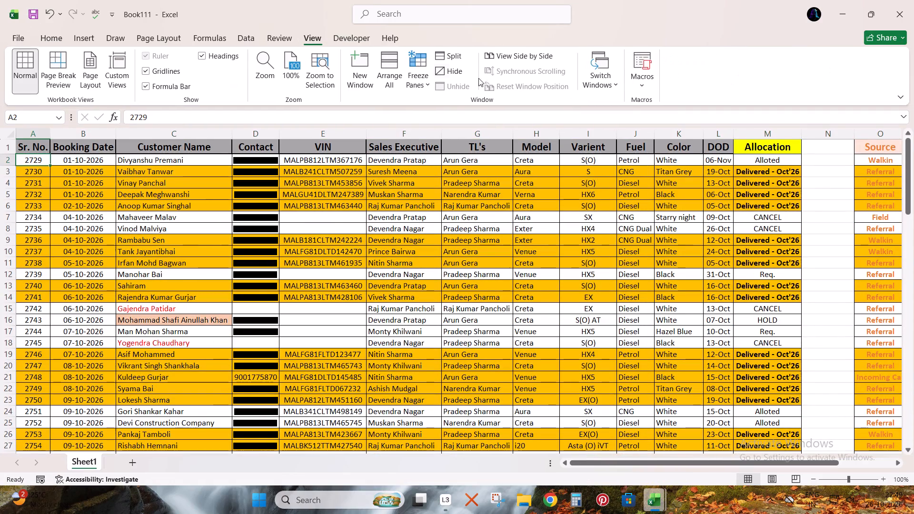
pyautogui.click(414, 77)
pyautogui.click(437, 109)
pyautogui.scroll(-2, 262, 318)
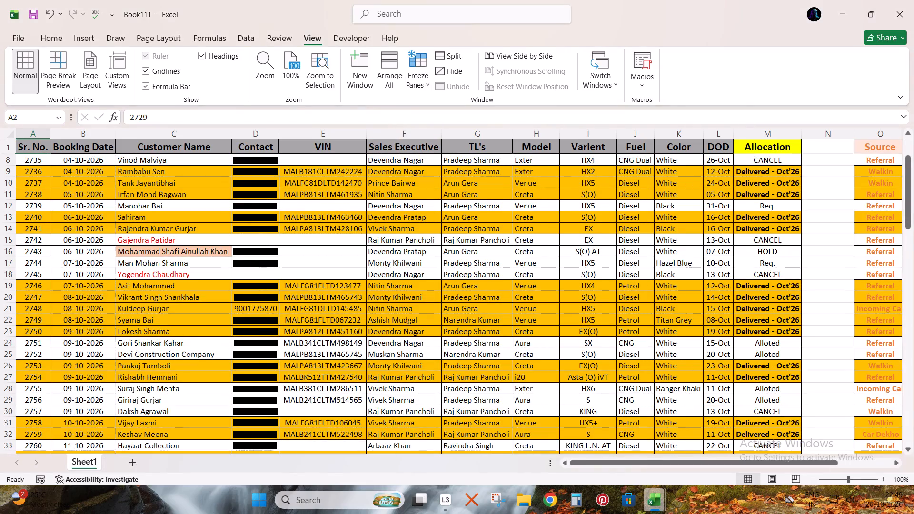
# Save Book111 with the frozen header row.
pyautogui.hotkey('ctrl', 's')
pyautogui.scroll(11, 337, 86)
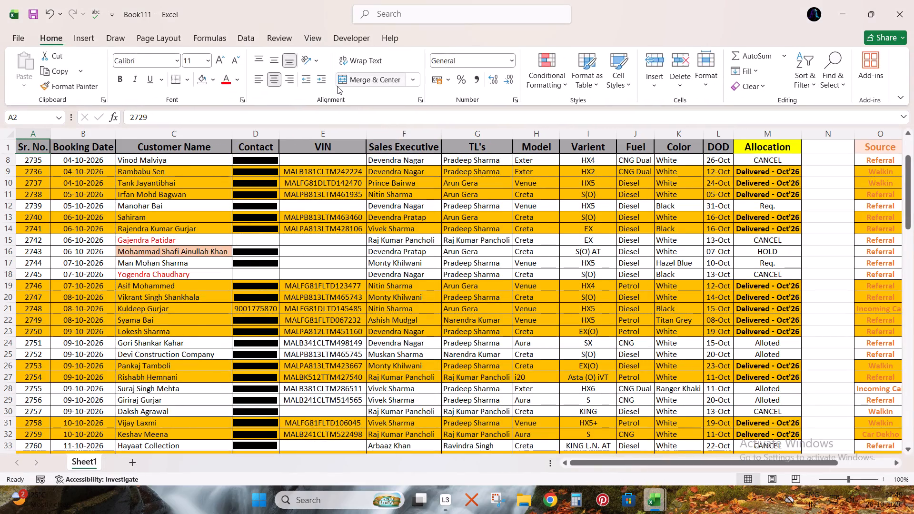
pyautogui.scroll(4, 337, 86)
pyautogui.scroll(-1, 337, 86)
pyautogui.scroll(1, 337, 86)
pyautogui.scroll(5, 595, 78)
pyautogui.click(703, 184)
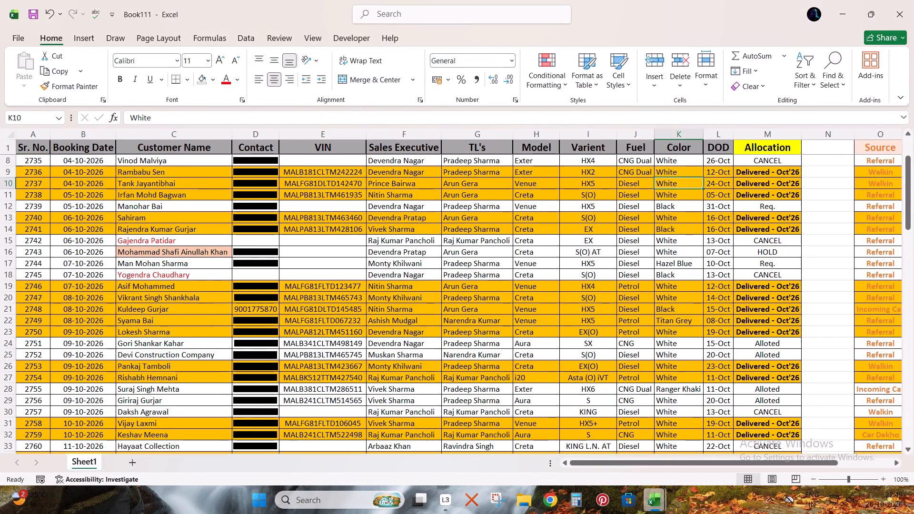
# Switch to the BOOKING LIST workbook and close it.
pyautogui.hotkey('alt', 'Tab')
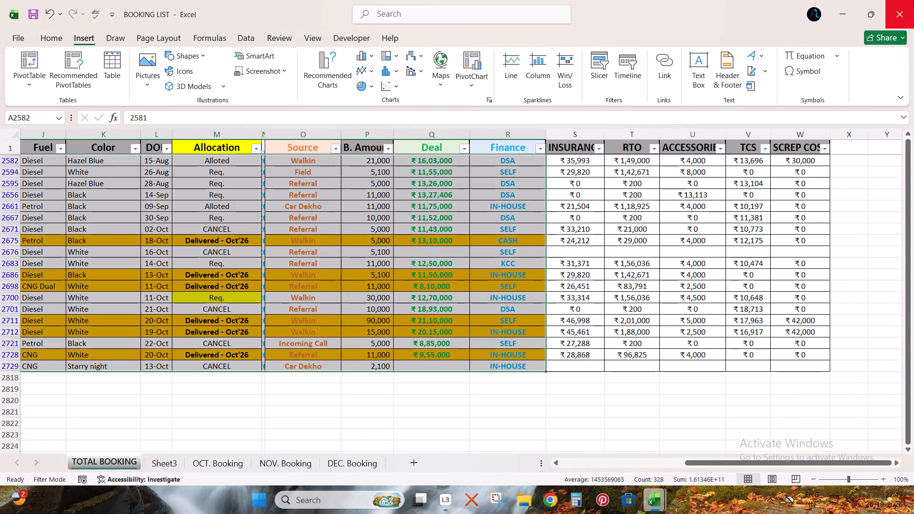
pyautogui.click(913, 0)
pyautogui.click(486, 269)
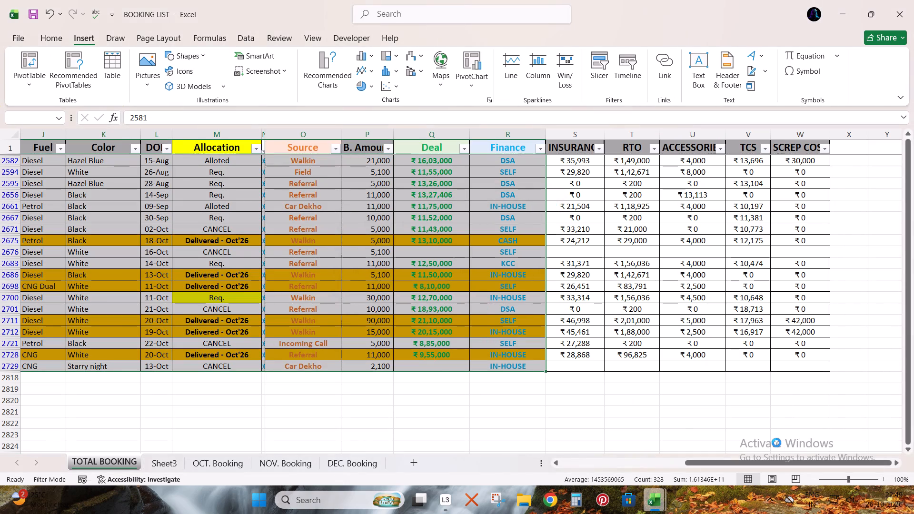
# Open the TARGET BASE INCENTIVE workbook from the EDP DPT folder on the desktop.
pyautogui.click(913, 513)
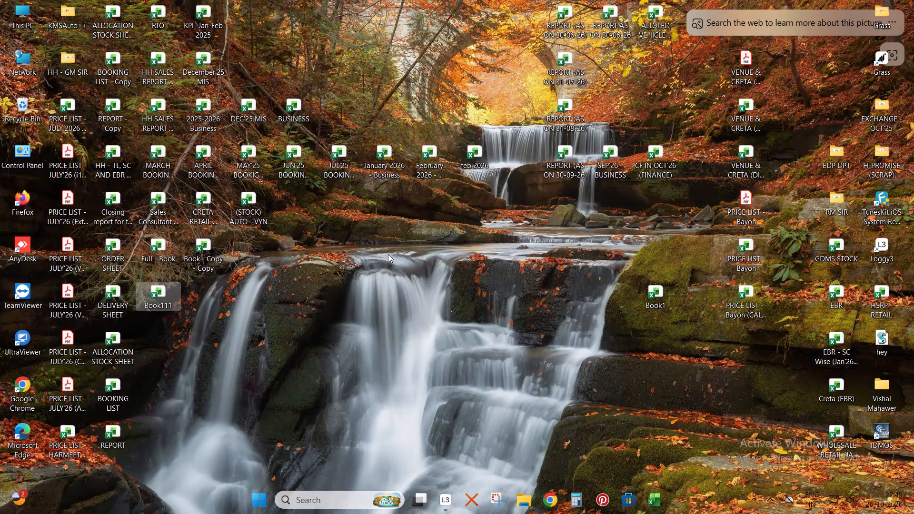
pyautogui.rightClick(388, 254)
pyautogui.click(430, 278)
pyautogui.doubleClick(831, 160)
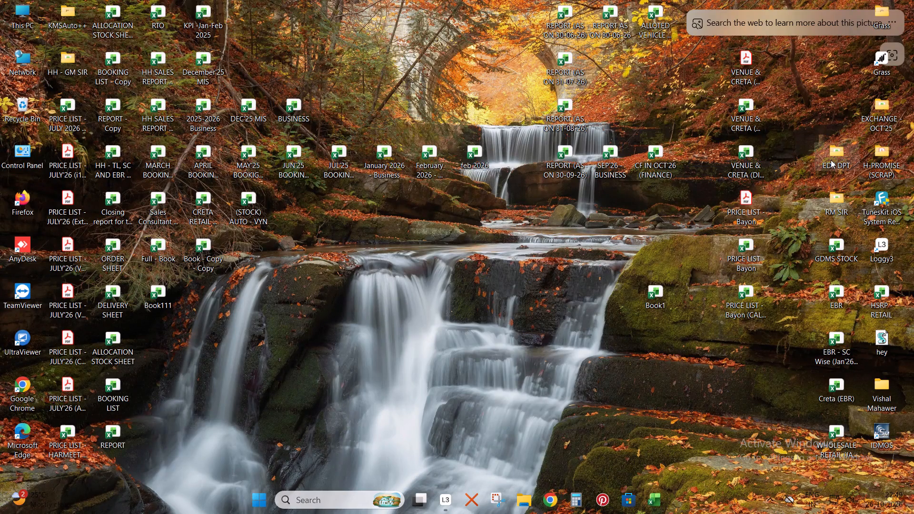
pyautogui.doubleClick(169, 119)
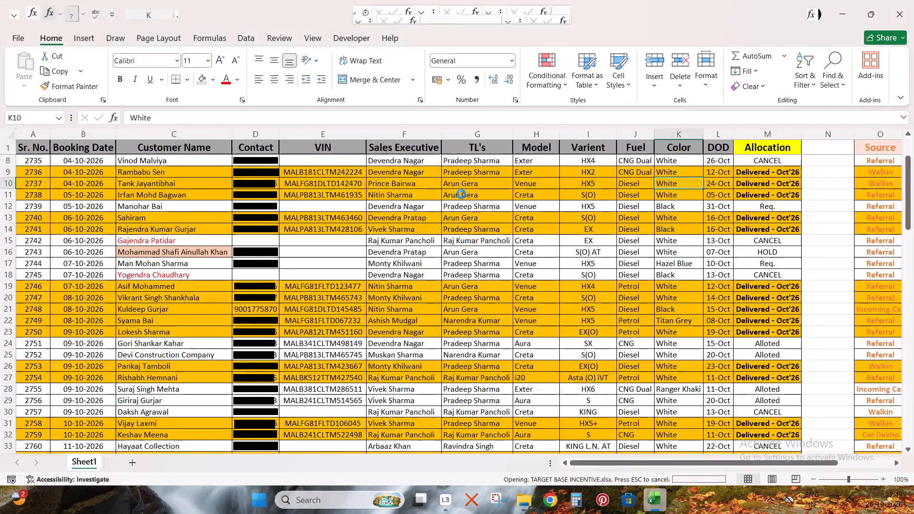
# Switch to Book111 and insert a PivotTable of the Sheet1 booking data on a new worksheet.
pyautogui.hotkey('alt', 'Tab')
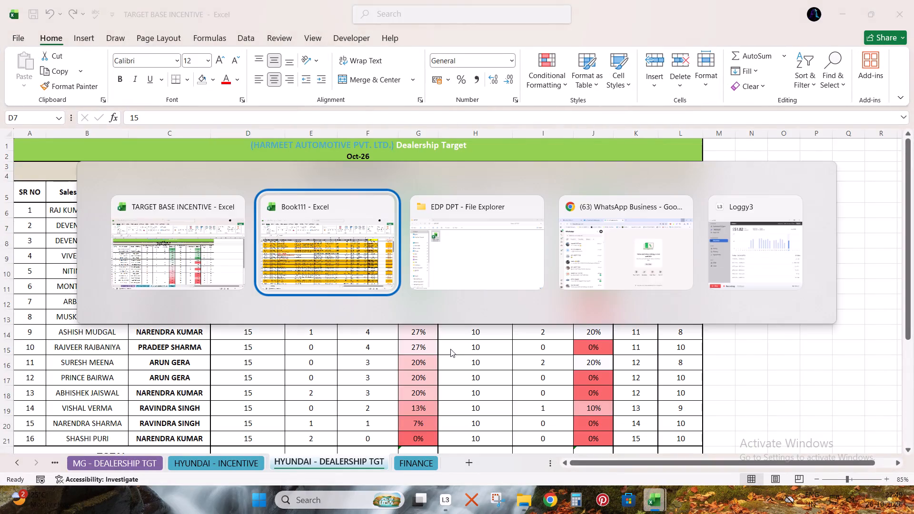
pyautogui.hotkey('ctrl', 'Up')
pyautogui.hotkey('ctrl', 'Left')
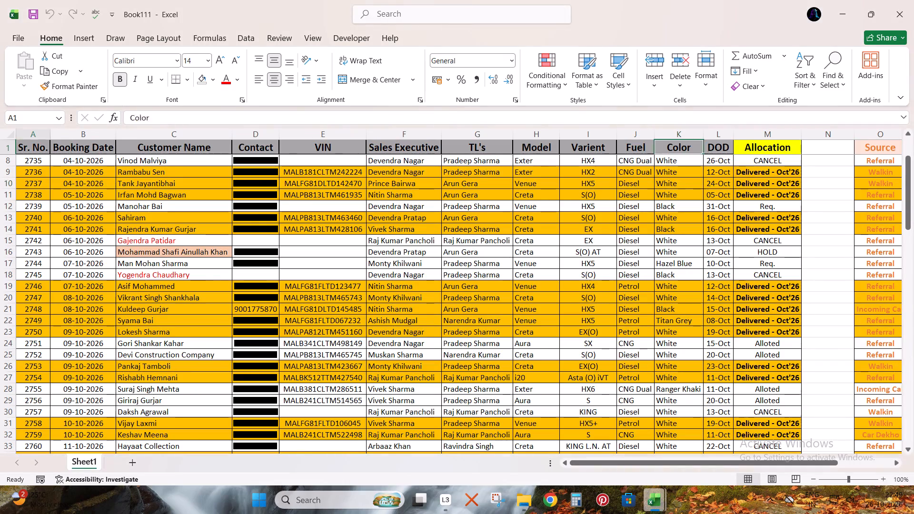
pyautogui.click(74, 31)
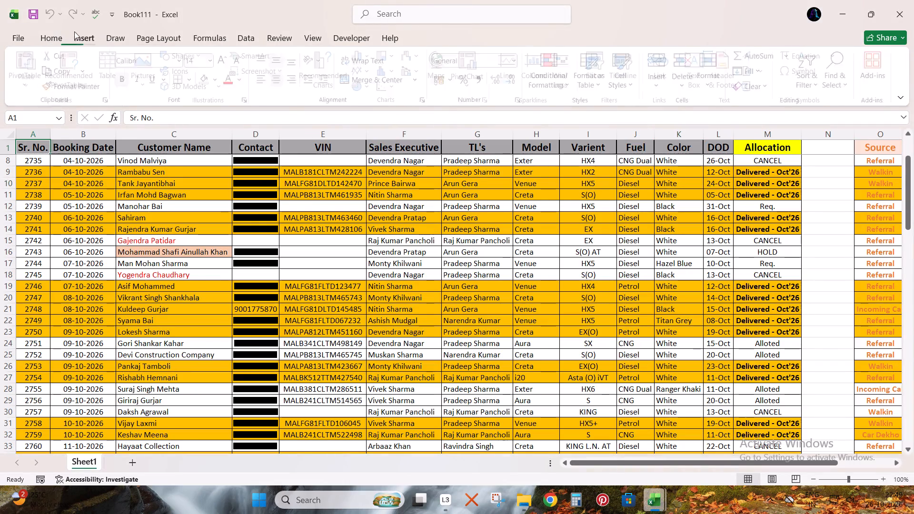
pyautogui.click(31, 55)
pyautogui.press('Return')
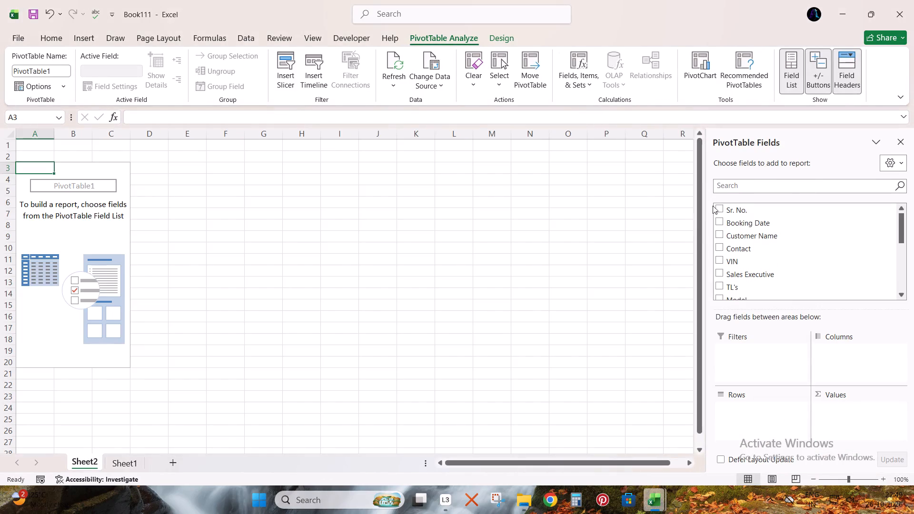
# Build the PivotTable with Allocation as rows and Sr. No. as values, summarised by Count.
pyautogui.click(720, 208)
pyautogui.scroll(-1, 742, 242)
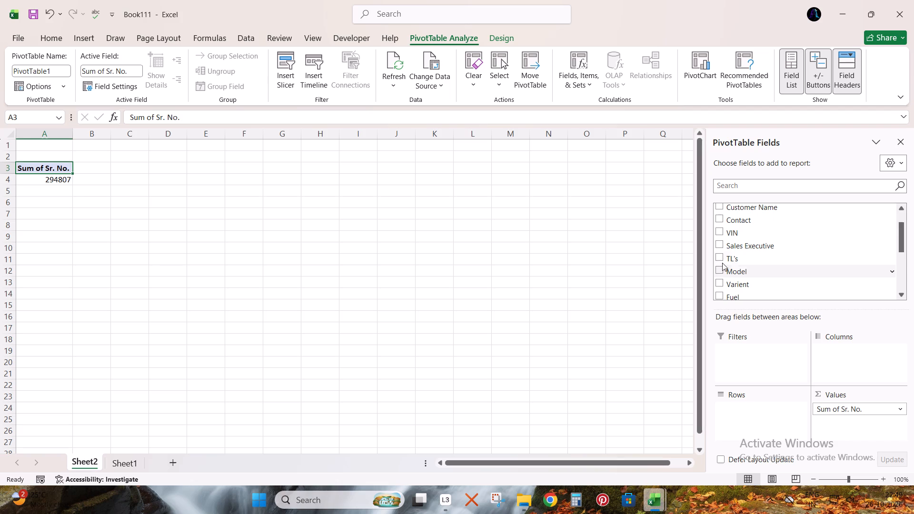
pyautogui.scroll(-4, 728, 247)
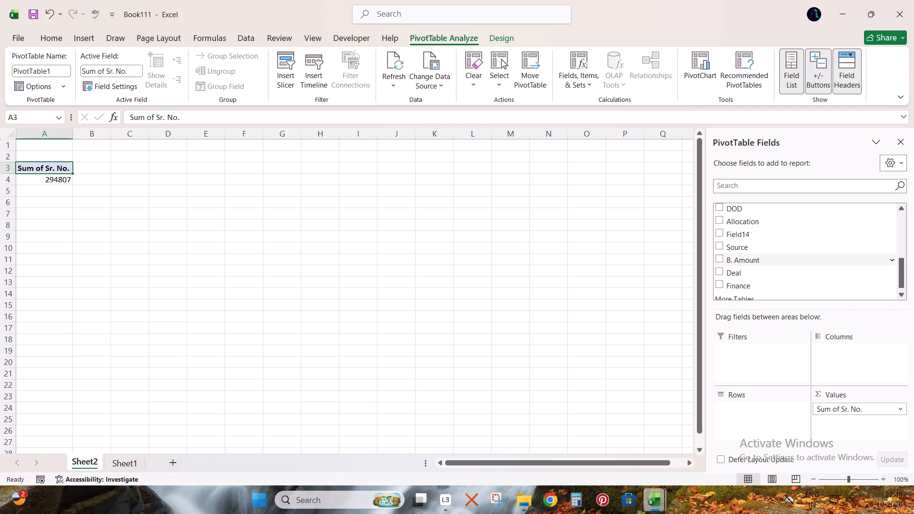
pyautogui.click(720, 222)
pyautogui.click(837, 411)
pyautogui.click(834, 399)
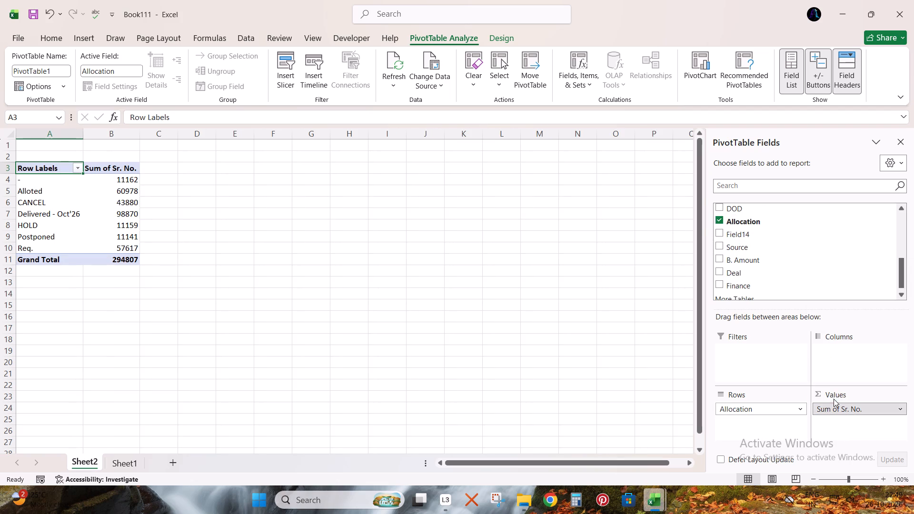
pyautogui.click(601, 253)
pyautogui.click(685, 317)
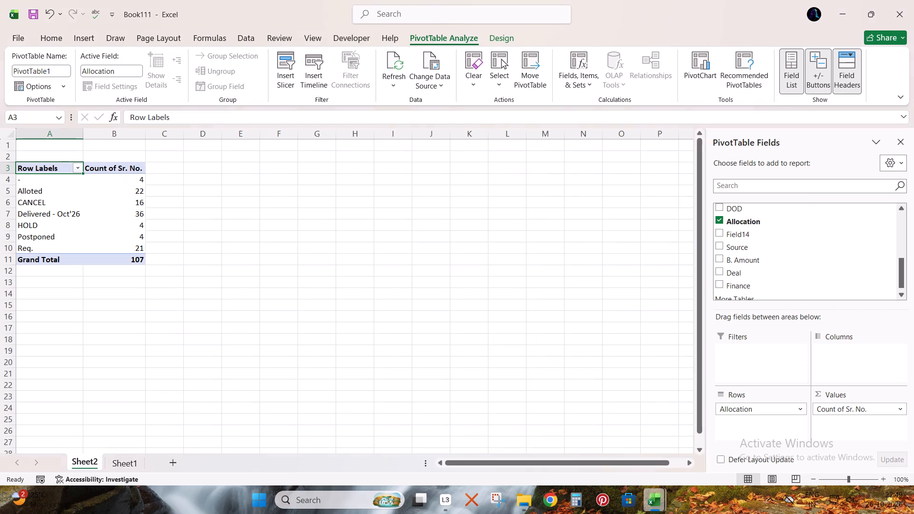
# Copy the SALES STATUS block B25:C35 in TARGET BASE INCENTIVE's HYUNDAI - DEALERSHIP TGT sheet and paste it at E25.
pyautogui.press('Right')
pyautogui.press('Down')
pyautogui.press('Down')
pyautogui.hotkey('alt', 'Tab')
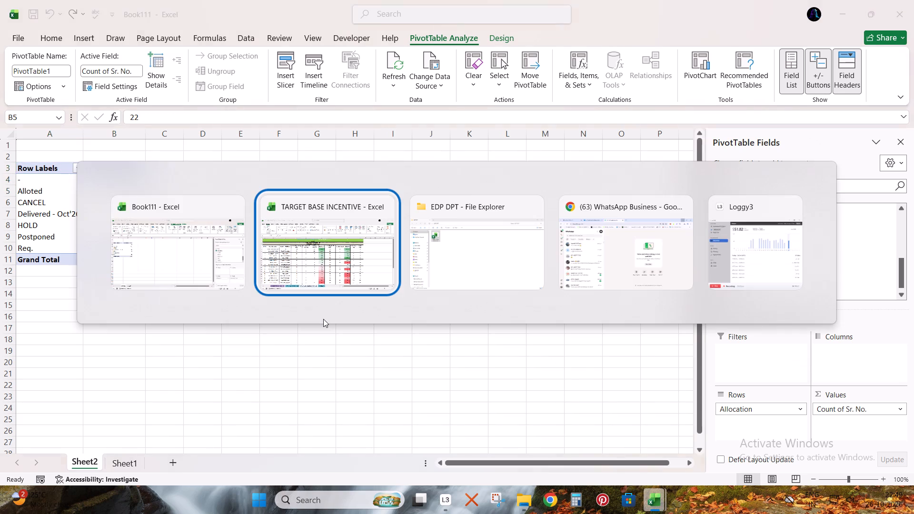
pyautogui.scroll(-6, 272, 341)
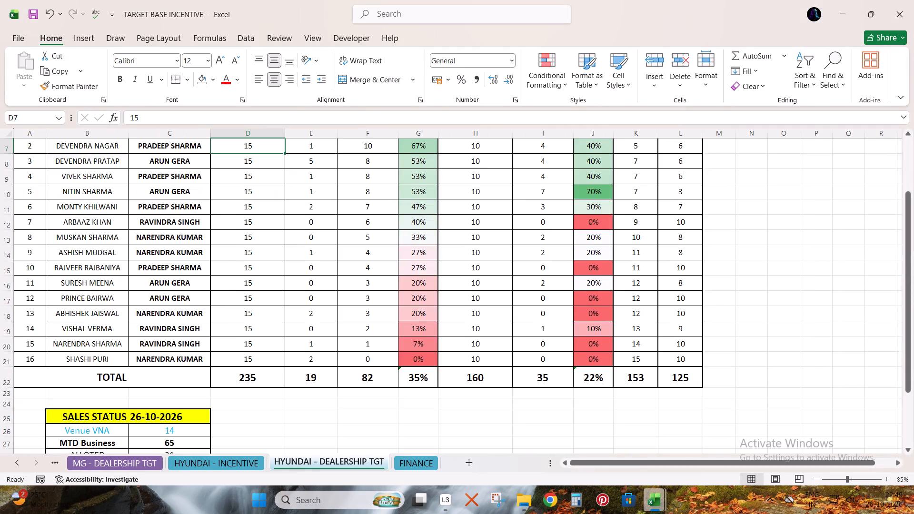
pyautogui.scroll(-1, 250, 389)
pyautogui.moveTo(87, 189); pyautogui.dragTo(159, 306)
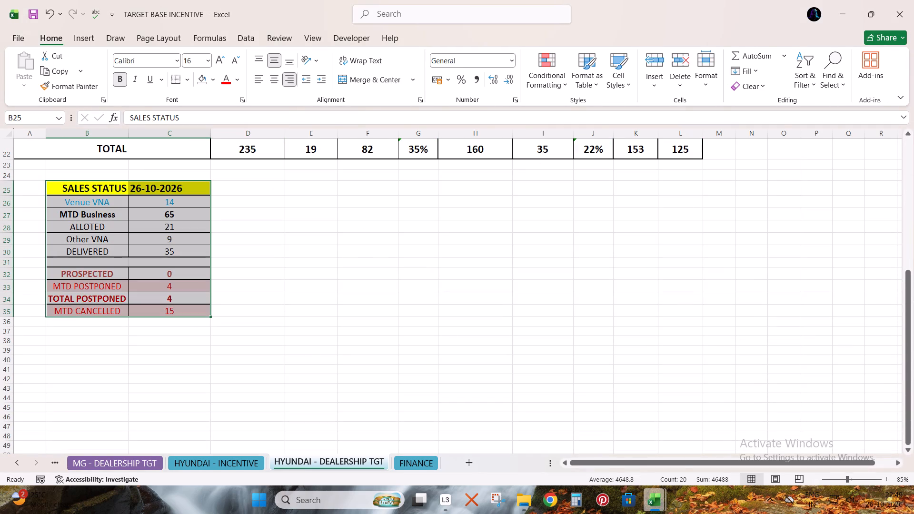
pyautogui.hotkey('ctrl', 'c')
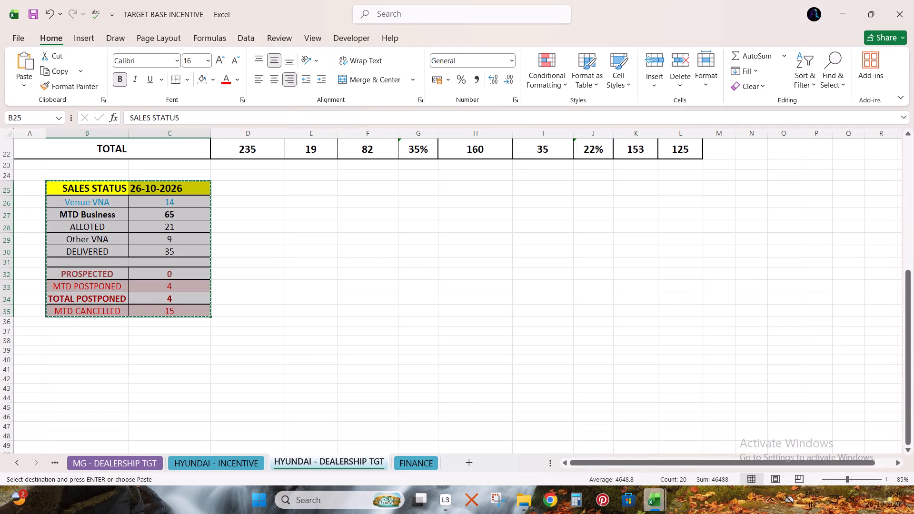
pyautogui.click(300, 186)
pyautogui.hotkey('ctrl', 'v')
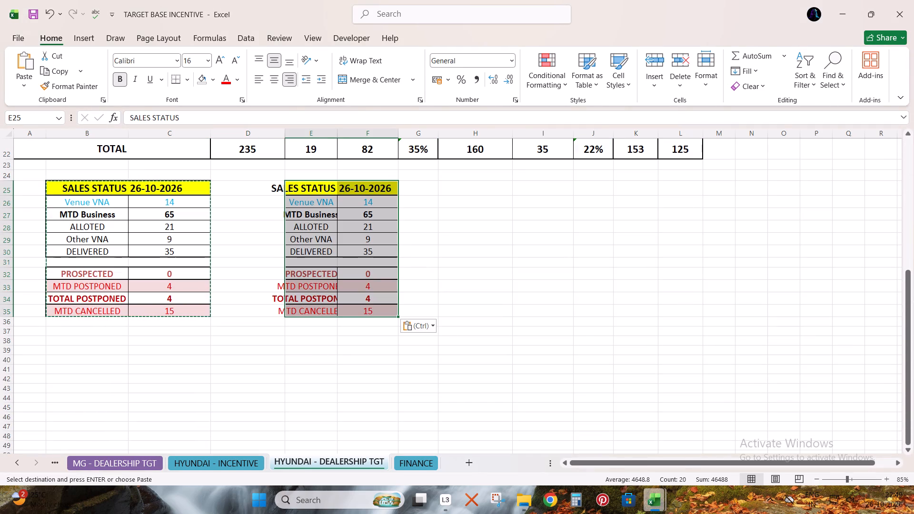
# Set ALLOTED in the original SALES STATUS block to 22, the Alloted count from Book111's PivotTable.
pyautogui.press('Right')
pyautogui.press('Down')
pyautogui.press('Left')
pyautogui.press('Down')
pyautogui.hotkey('alt', 'Tab')
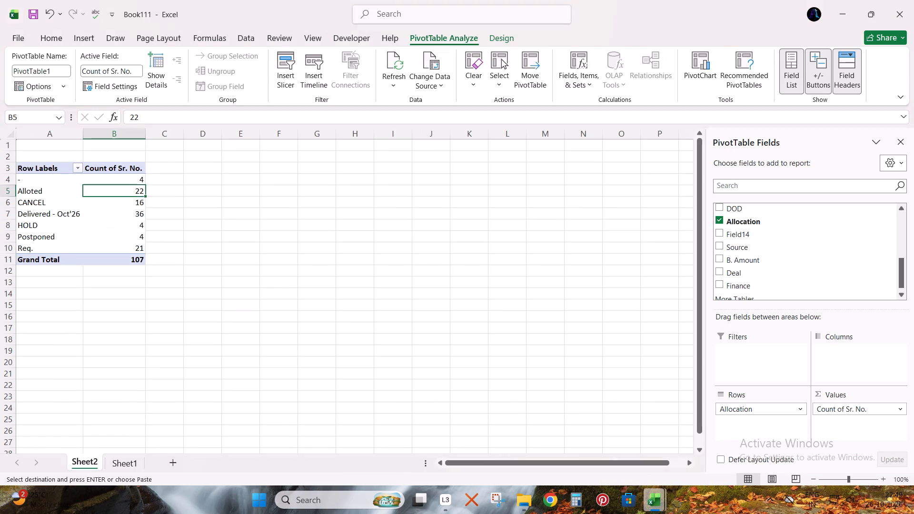
pyautogui.press('Up')
pyautogui.press('Down')
pyautogui.hotkey('alt', 'Tab')
pyautogui.press('Down')
pyautogui.press('Left')
pyautogui.press('Down')
pyautogui.press('Left')
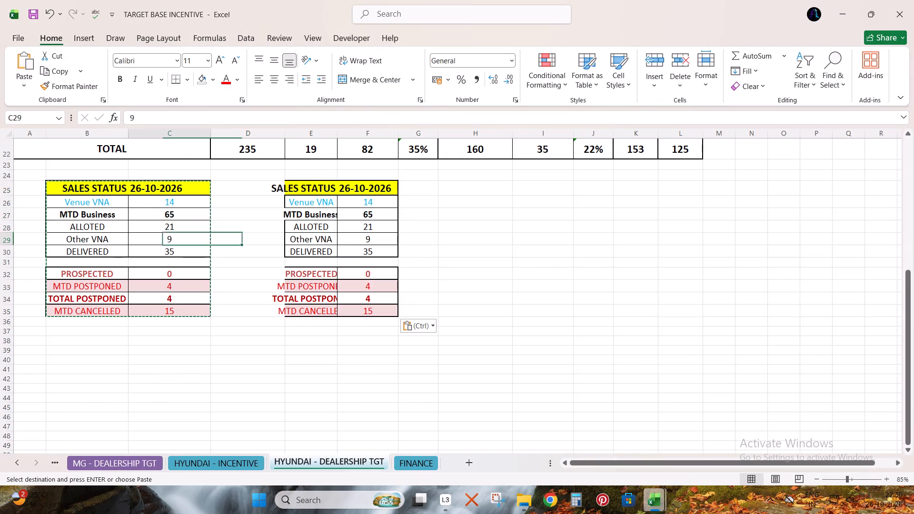
pyautogui.press('Down')
pyautogui.press('Up')
pyautogui.press('Up')
pyautogui.write('22')
pyautogui.press('Return')
# Set MTD CANCELLED in the original SALES STATUS block to 16, the CANCEL count from Book111's PivotTable.
pyautogui.hotkey('alt', 'Tab')
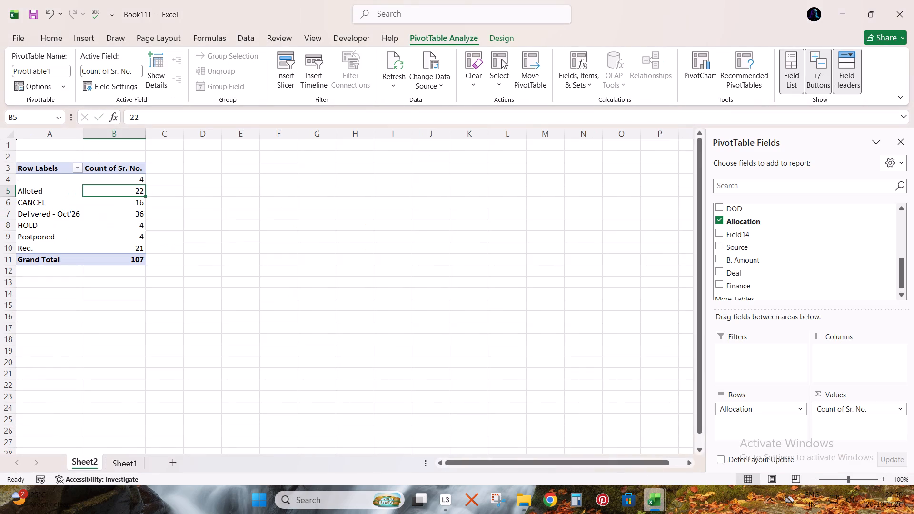
pyautogui.press('Down')
pyautogui.press('Down')
pyautogui.press('Up')
pyautogui.hotkey('alt', 'Tab')
pyautogui.press('Down')
pyautogui.press('Down')
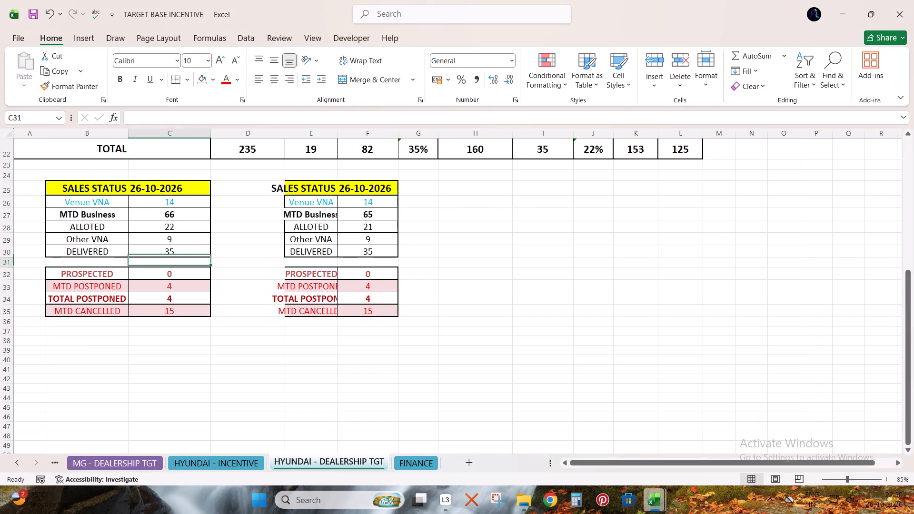
pyautogui.press('Down')
pyautogui.press('Down')
pyautogui.press('Down')
pyautogui.press('Down')
pyautogui.write('16')
pyautogui.press('Return')
# Set DELIVERED in the original SALES STATUS block to 36, the Delivered - Oct'26 count from Book111's PivotTable.
pyautogui.hotkey('alt', 'Tab')
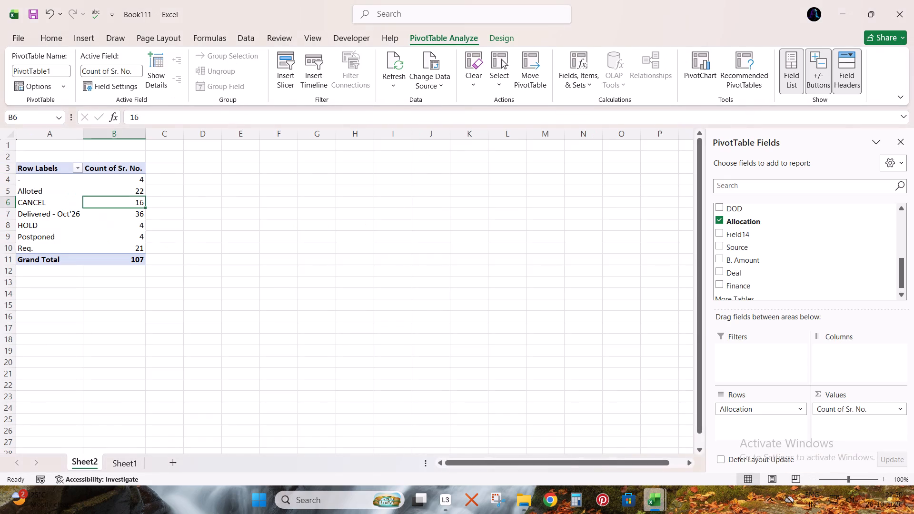
pyautogui.press('Down')
pyautogui.hotkey('alt', 'Tab')
pyautogui.press('Up')
pyautogui.press('Up')
pyautogui.press('Up')
pyautogui.press('Up')
pyautogui.press('Up')
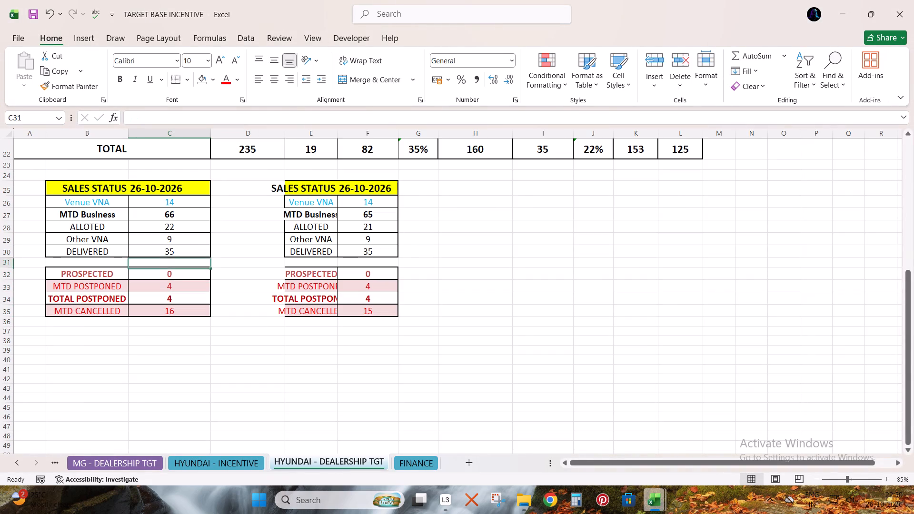
pyautogui.press('Up')
pyautogui.write('36')
pyautogui.press('Return')
# Compare MTD POSTPONED in the SALES STATUS block with the Postponed count in Book111's PivotTable, and examine the Req. count.
pyautogui.hotkey('alt', 'Tab')
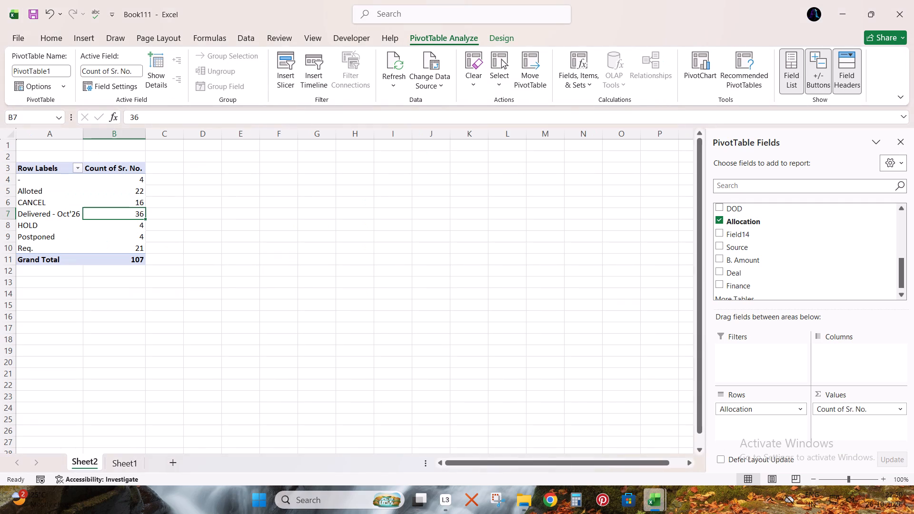
pyautogui.press('Down')
pyautogui.press('Down')
pyautogui.hotkey('alt', 'Tab')
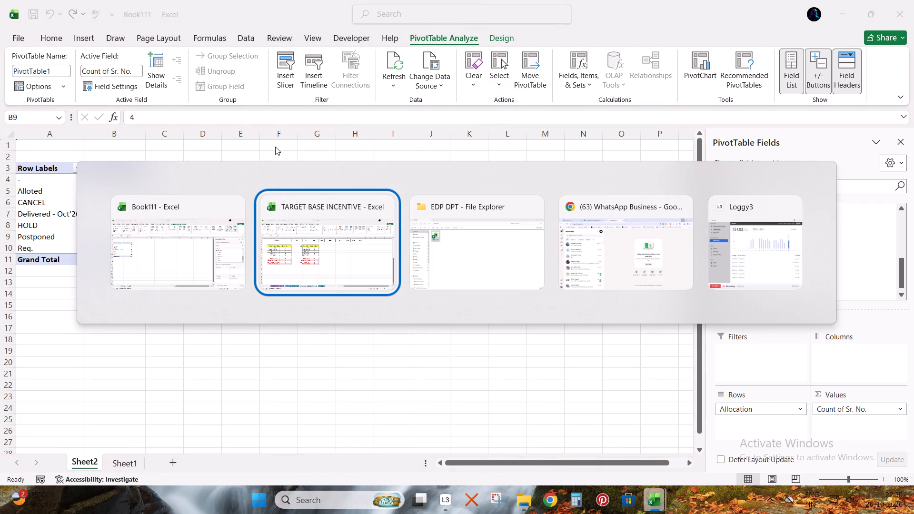
pyautogui.press('Return')
pyautogui.press('Down')
pyautogui.press('Down')
pyautogui.hotkey('alt', 'Tab')
pyautogui.press('Down')
pyautogui.press('Down')
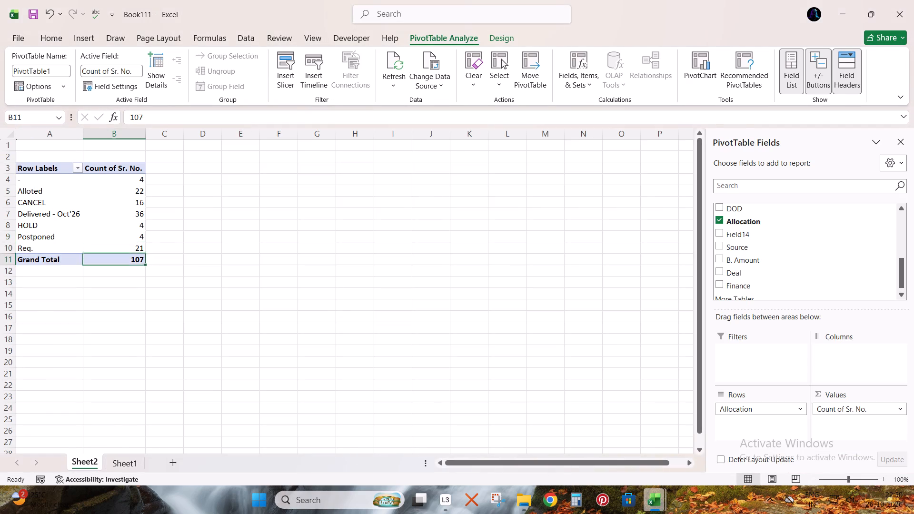
pyautogui.press('Up')
pyautogui.hotkey('alt', 'Tab')
pyautogui.hotkey('alt', 'Tab')
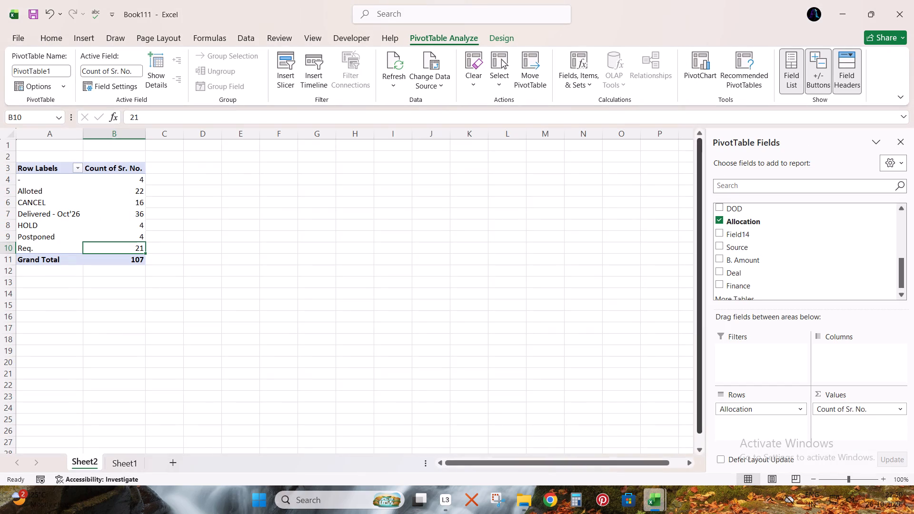
pyautogui.scroll(1, 244, 267)
pyautogui.hotkey('alt', 'Tab')
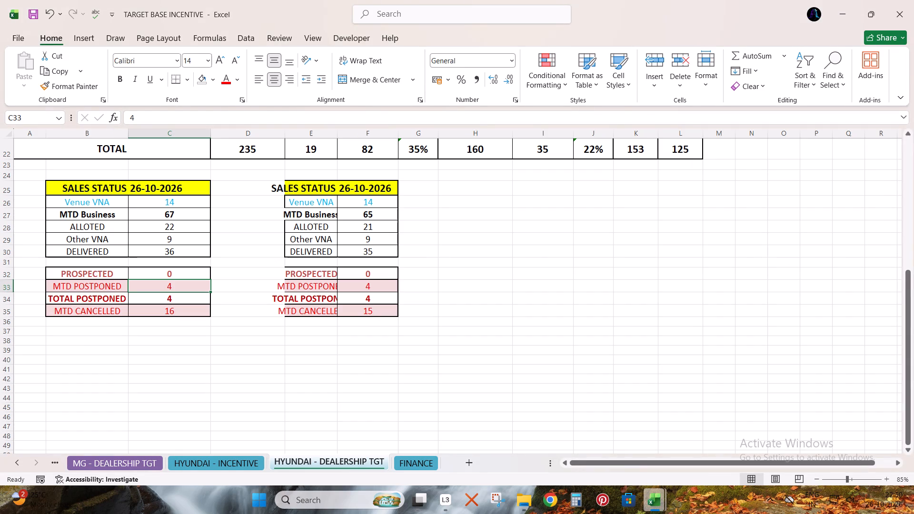
pyautogui.hotkey('alt', 'Tab')
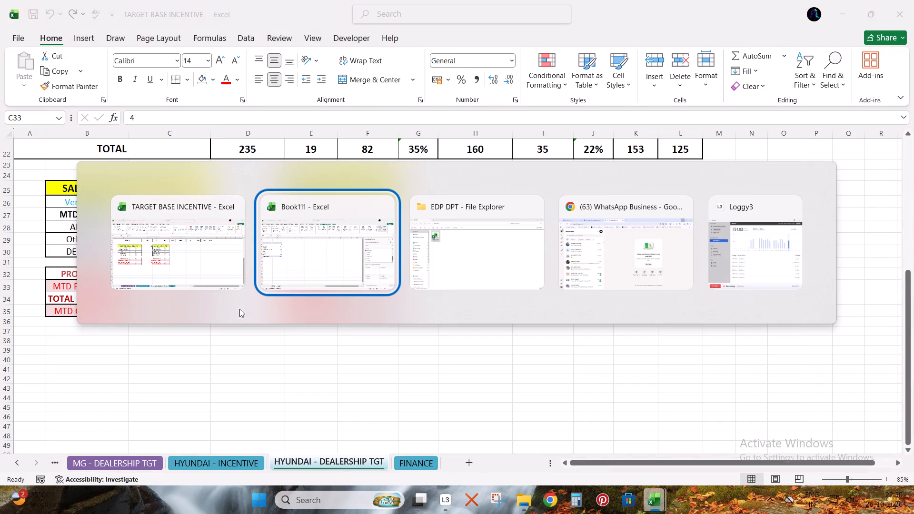
pyautogui.press('Return')
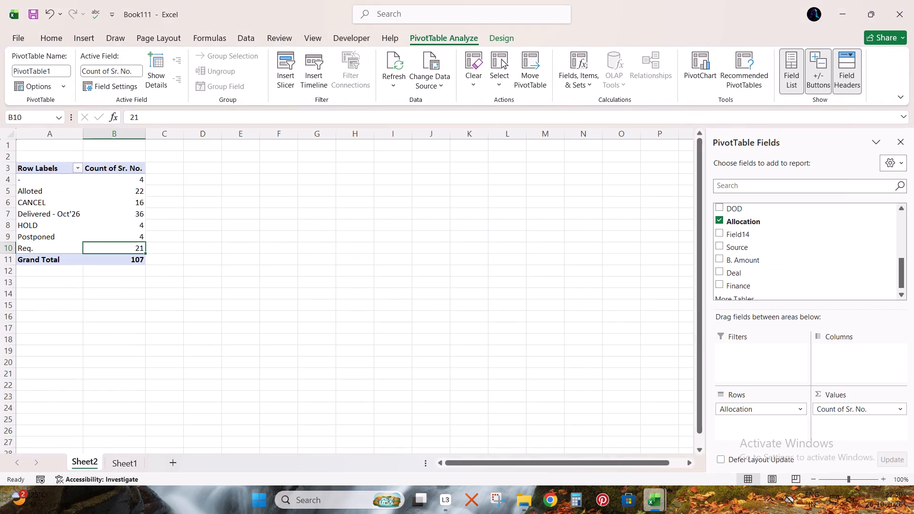
pyautogui.hotkey('alt', 'Tab')
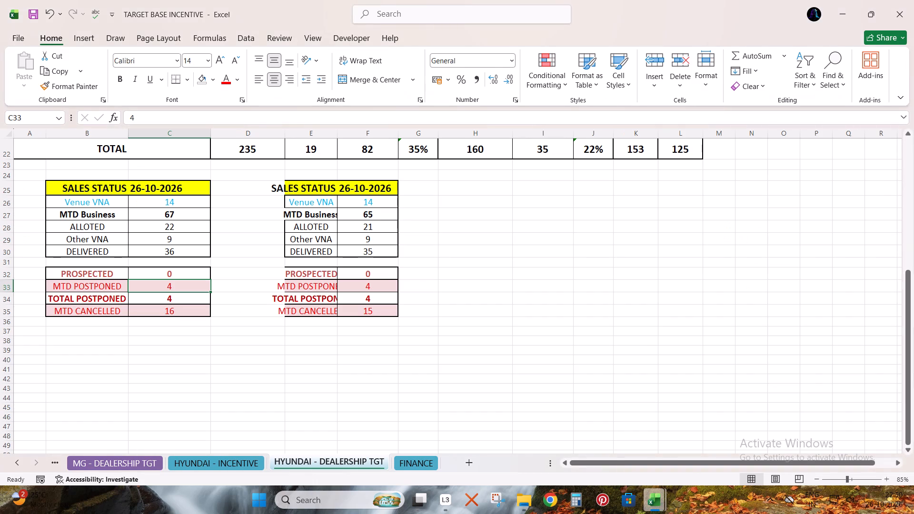
# Recheck the SALES STATUS block's cancelled, delivered, postponed and VNA figures against the allocation counts in Book111's PivotTable.
pyautogui.hotkey('alt', 'Tab')
pyautogui.press('Up')
pyautogui.press('Up')
pyautogui.press('Up')
pyautogui.press('Up')
pyautogui.hotkey('alt', 'Tab')
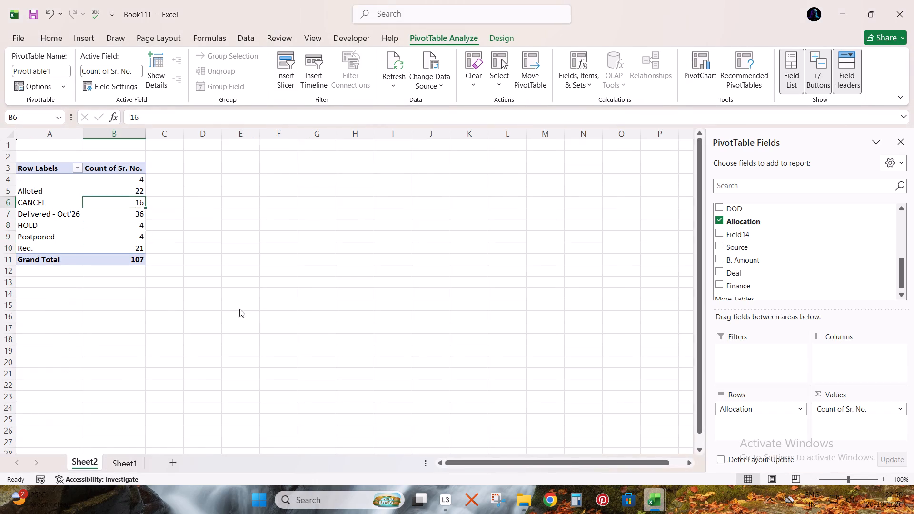
pyautogui.press('Down')
pyautogui.hotkey('alt', 'Tab')
pyautogui.press('Down')
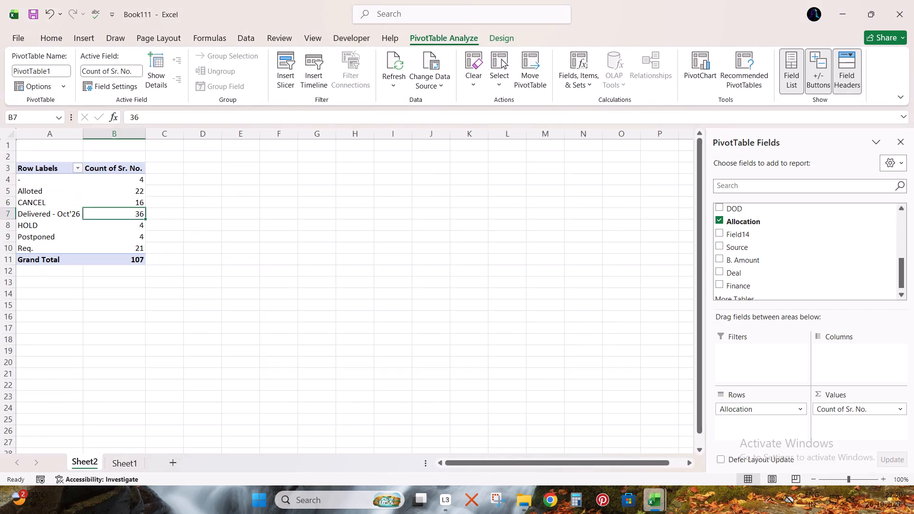
pyautogui.press('Down')
pyautogui.press('Down')
pyautogui.press('Up')
pyautogui.press('Down')
pyautogui.press('Down')
pyautogui.hotkey('alt', 'Tab')
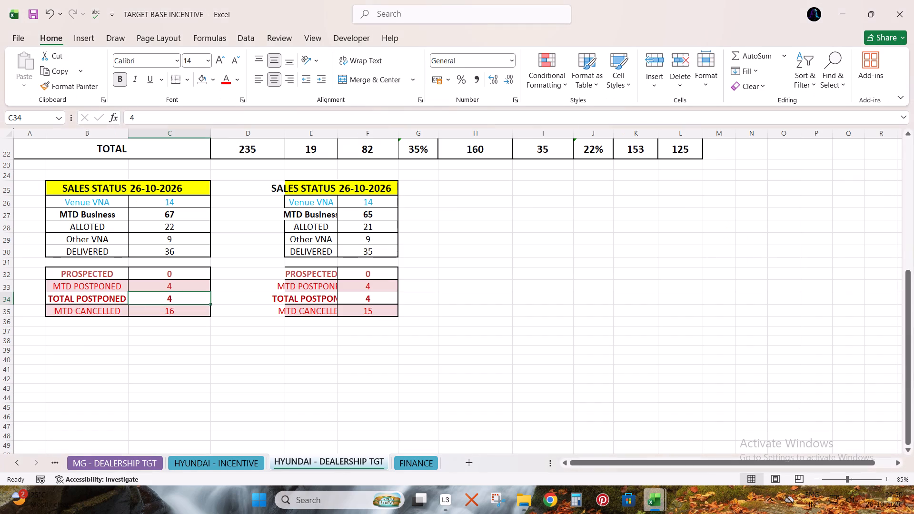
pyautogui.hotkey('alt', 'Tab')
pyautogui.press('Up')
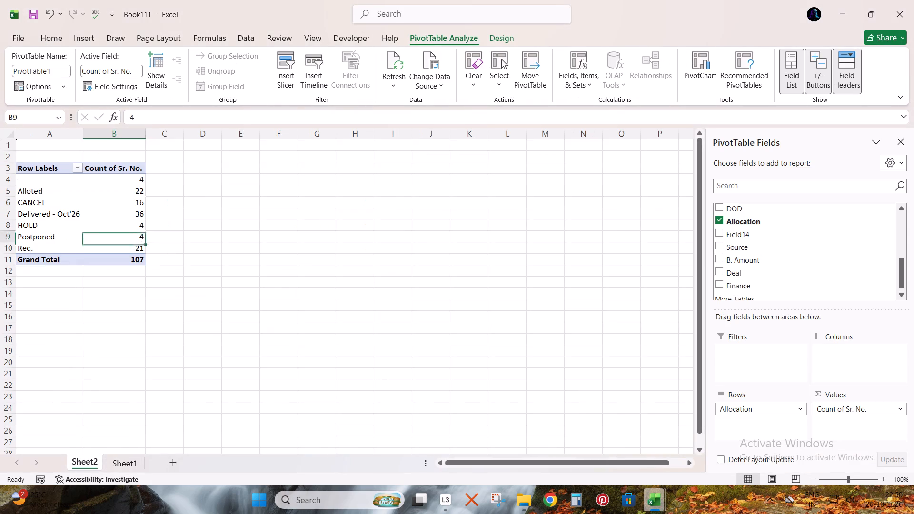
pyautogui.press('Up')
pyautogui.press('Up')
pyautogui.press('Up')
pyautogui.press('Up')
pyautogui.hotkey('alt', 'Tab')
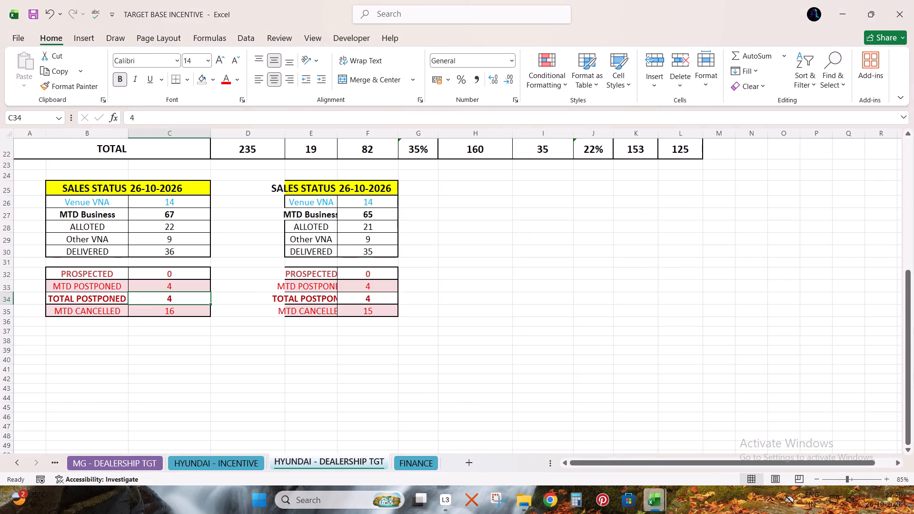
pyautogui.press('Up')
pyautogui.press('Up')
pyautogui.press('Up')
pyautogui.press('Up')
pyautogui.hotkey('alt', 'Tab')
pyautogui.press('Down')
pyautogui.press('Down')
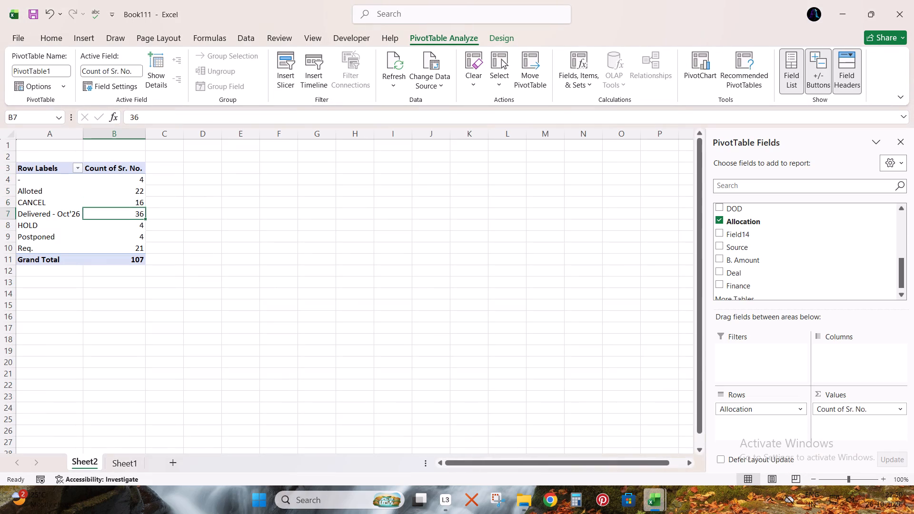
pyautogui.hotkey('alt', 'Tab')
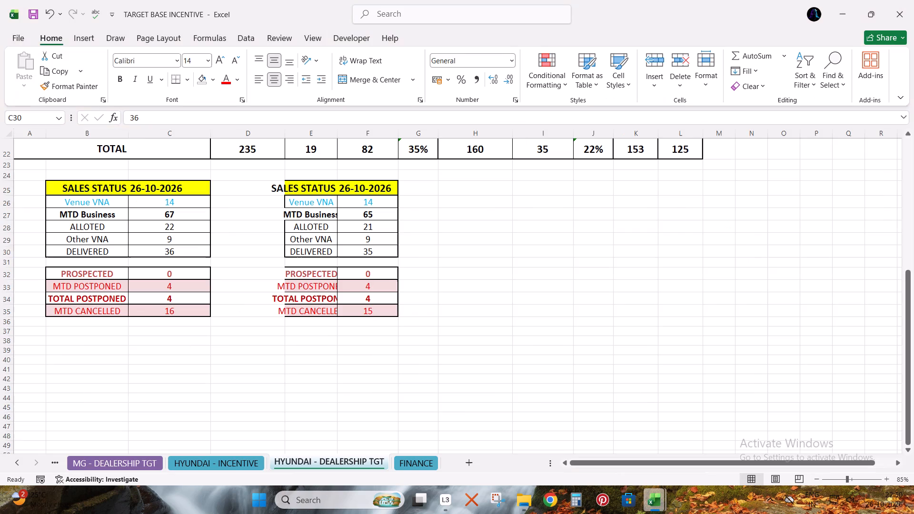
pyautogui.hotkey('alt', 'Tab')
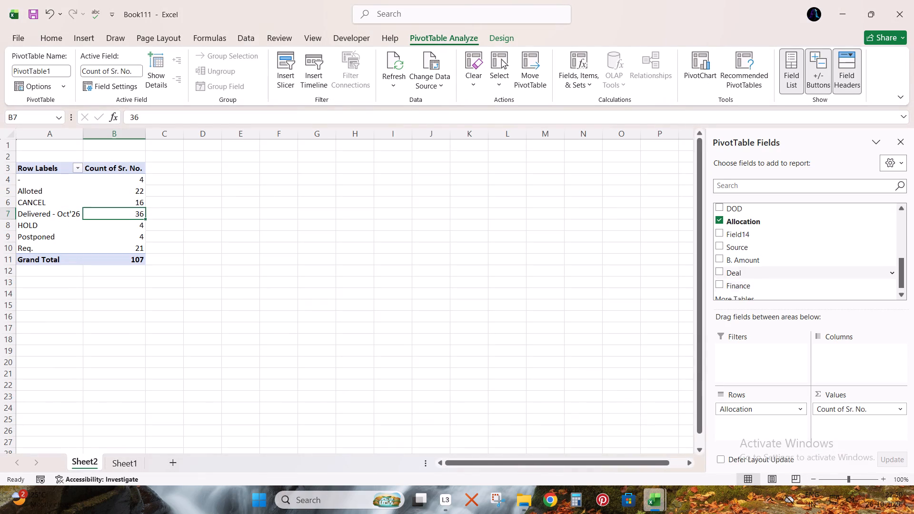
# Rearrange Book111's PivotTable to use Allocation as the report filter and Model as the row field.
pyautogui.moveTo(733, 411); pyautogui.dragTo(740, 355)
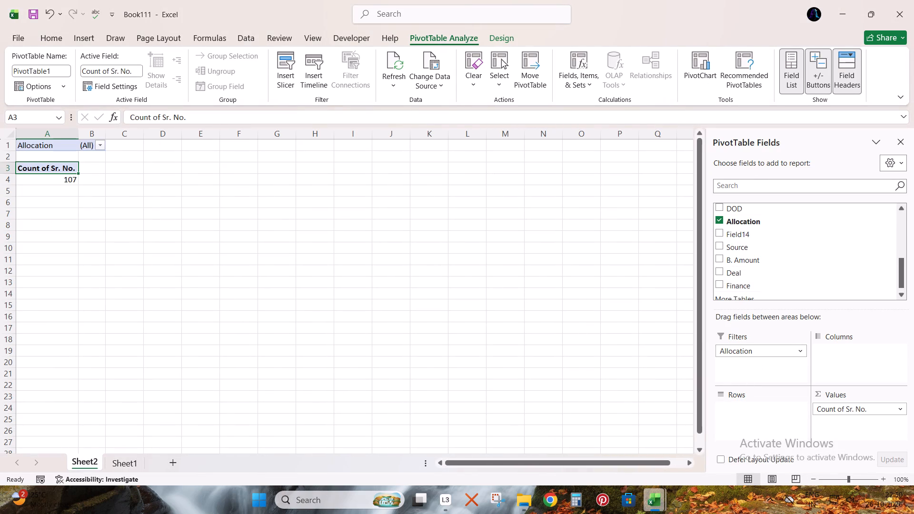
pyautogui.scroll(3, 736, 235)
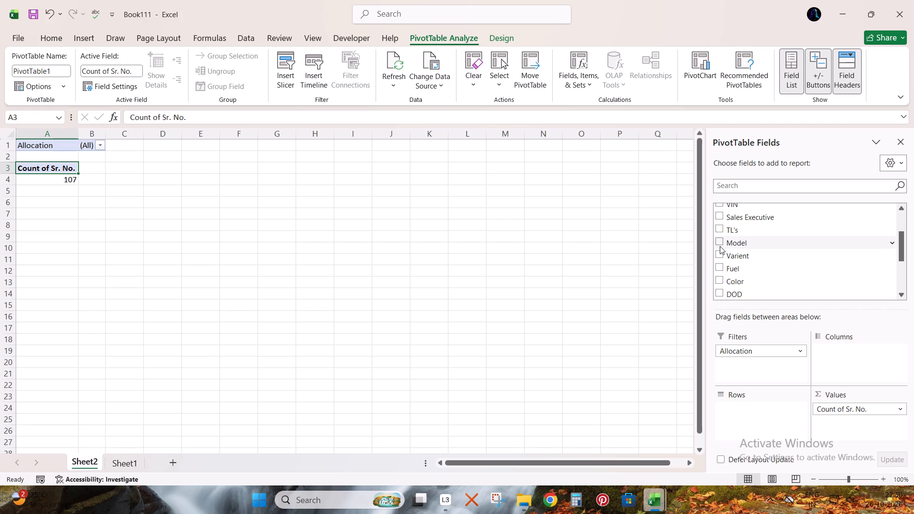
pyautogui.click(719, 243)
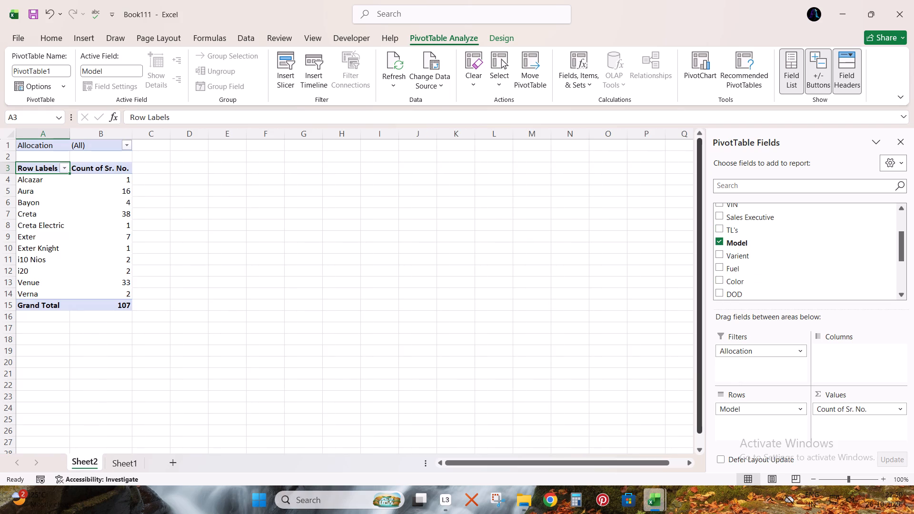
# Filter Book111's PivotTable to show only the Req. allocation.
pyautogui.click(123, 144)
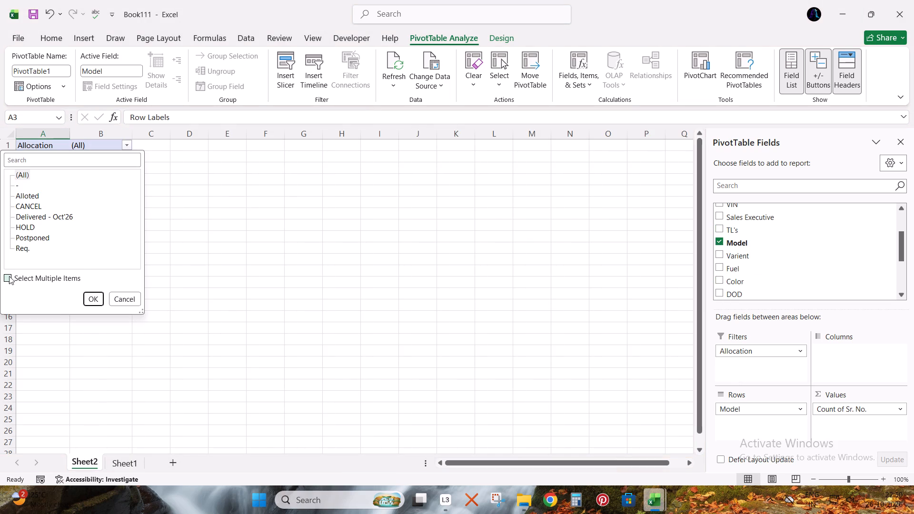
pyautogui.click(9, 276)
pyautogui.click(18, 171)
pyautogui.click(17, 244)
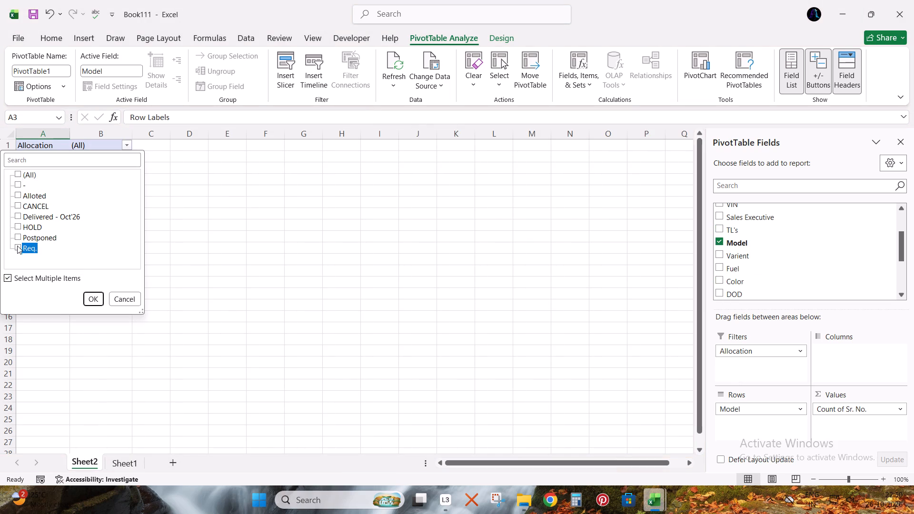
pyautogui.click(97, 298)
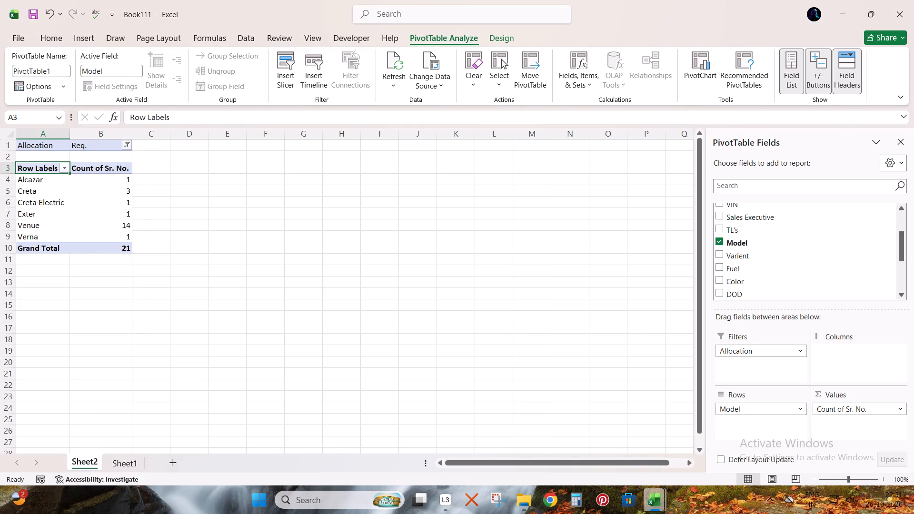
# Set Other VNA in the SALES STATUS block to 7, the sum of Book111's Req. counts for all models except Venue.
pyautogui.hotkey('alt', 'Tab')
pyautogui.press('Up')
pyautogui.press('Up')
pyautogui.hotkey('alt', 'Tab')
pyautogui.press('Right')
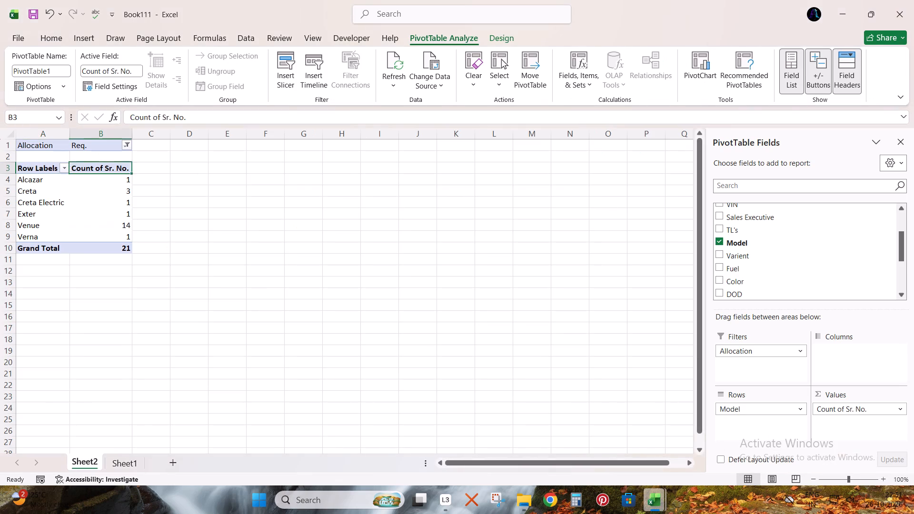
pyautogui.press('Down')
pyautogui.hotkey('ctrl', 'shift', 'Down')
pyautogui.hotkey('shift', 'Up')
pyautogui.scroll(1, 178, 275)
pyautogui.keyDown('ctrl'); pyautogui.click(119, 228); pyautogui.keyUp('ctrl')
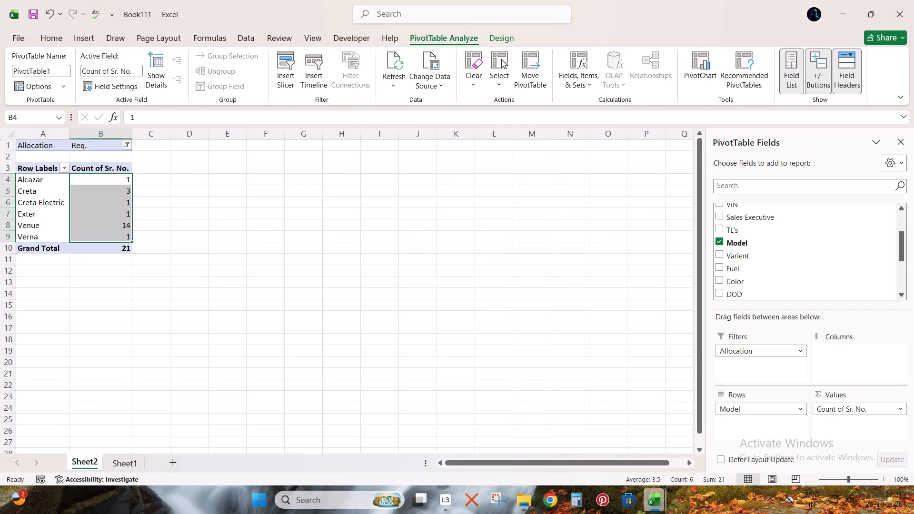
pyautogui.hotkey('alt', 'Tab')
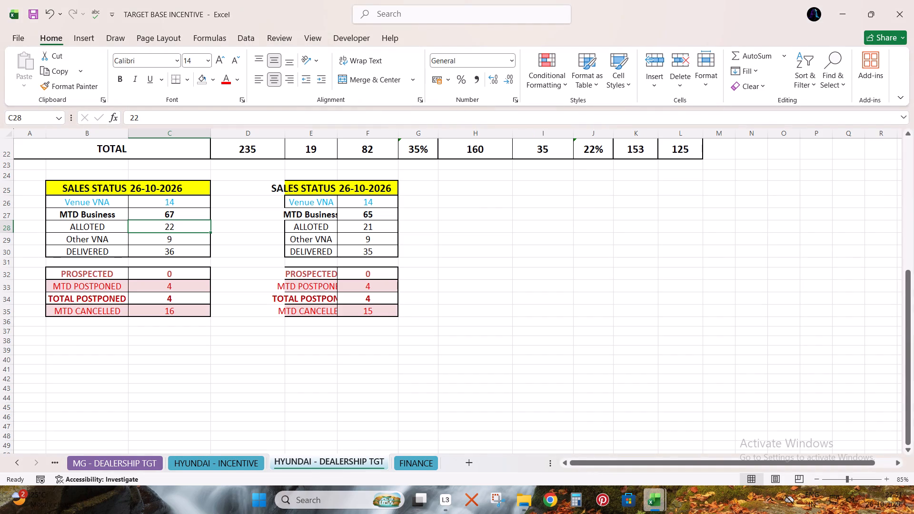
pyautogui.click(178, 243)
pyautogui.press('7')
pyautogui.press('Return')
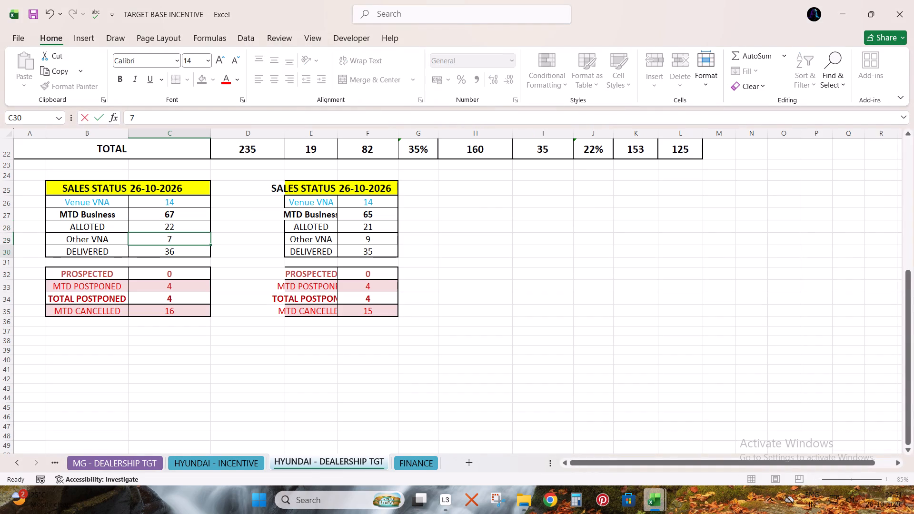
# Compare the sum of Venue VNA and Other VNA in the SALES STATUS block with the Req. total in Book111's PivotTable.
pyautogui.click(183, 202)
pyautogui.keyDown('ctrl'); pyautogui.click(188, 237); pyautogui.keyUp('ctrl')
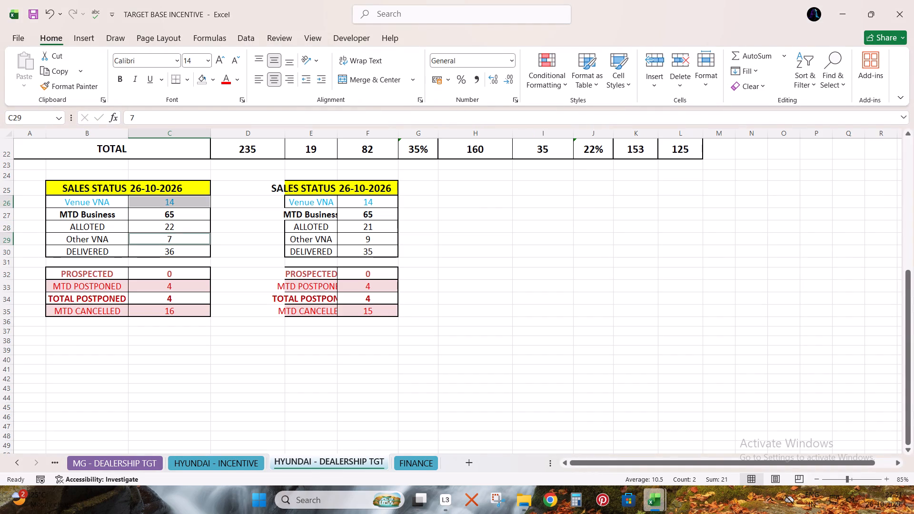
pyautogui.hotkey('alt', 'Tab')
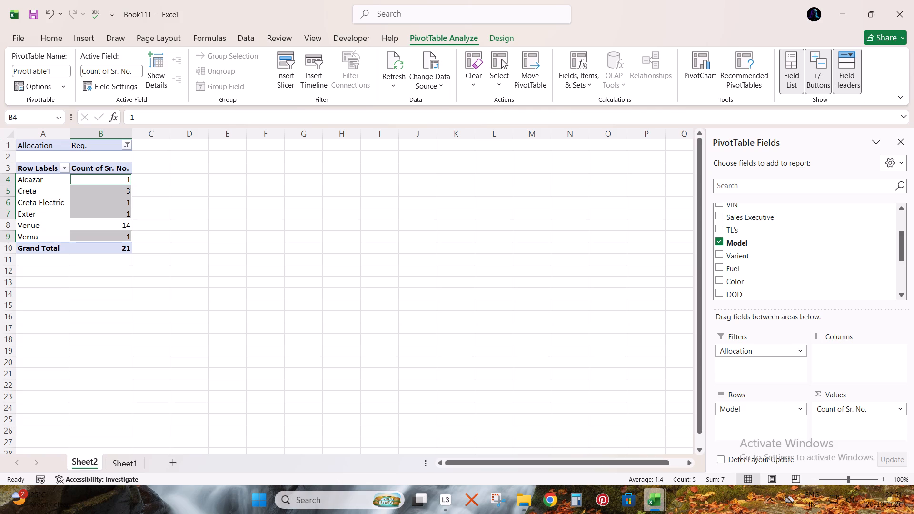
pyautogui.hotkey('alt', 'Tab')
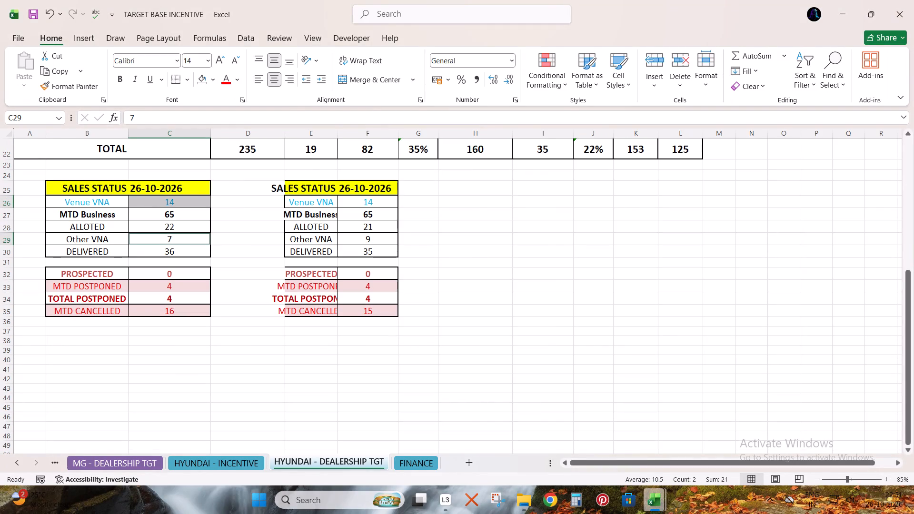
# Clear the copied SALES STATUS block in E25:F35 by filling the blank cells E24:F24 down through row 35.
pyautogui.moveTo(328, 175); pyautogui.dragTo(364, 175)
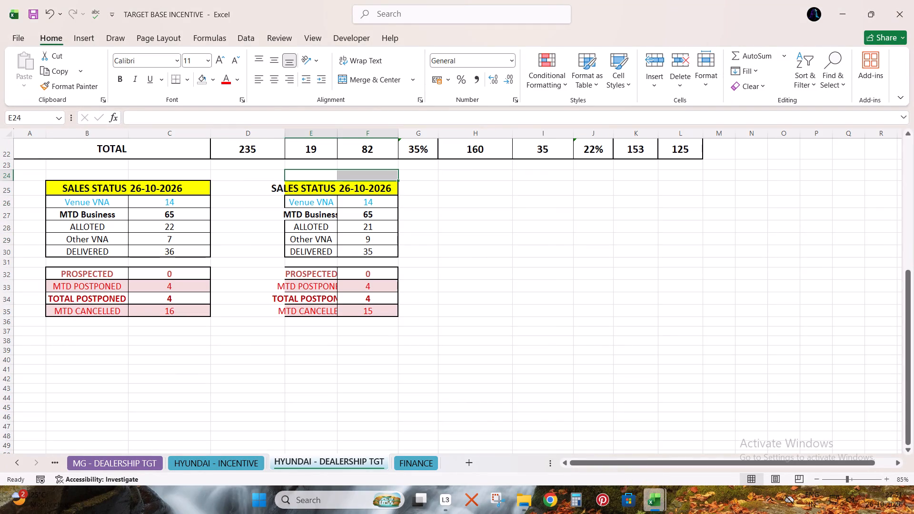
pyautogui.moveTo(396, 179); pyautogui.dragTo(396, 321)
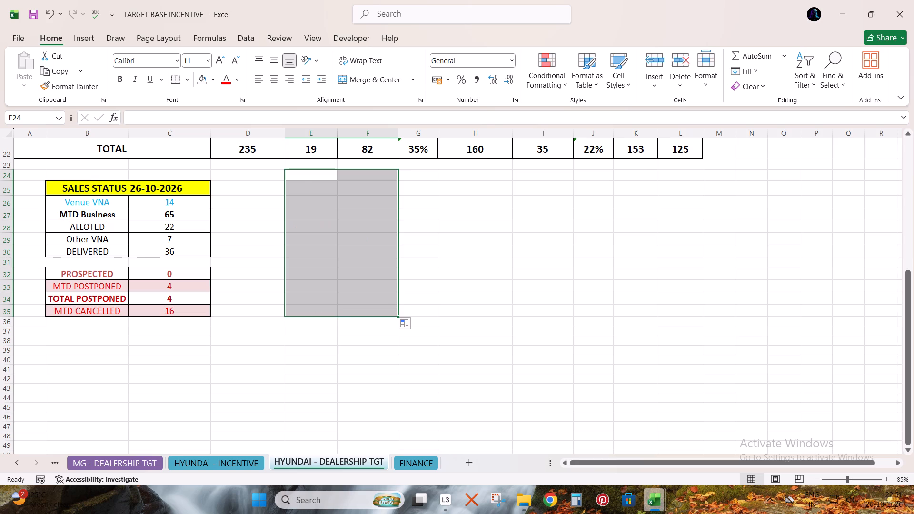
pyautogui.scroll(1, 197, 264)
pyautogui.click(228, 283)
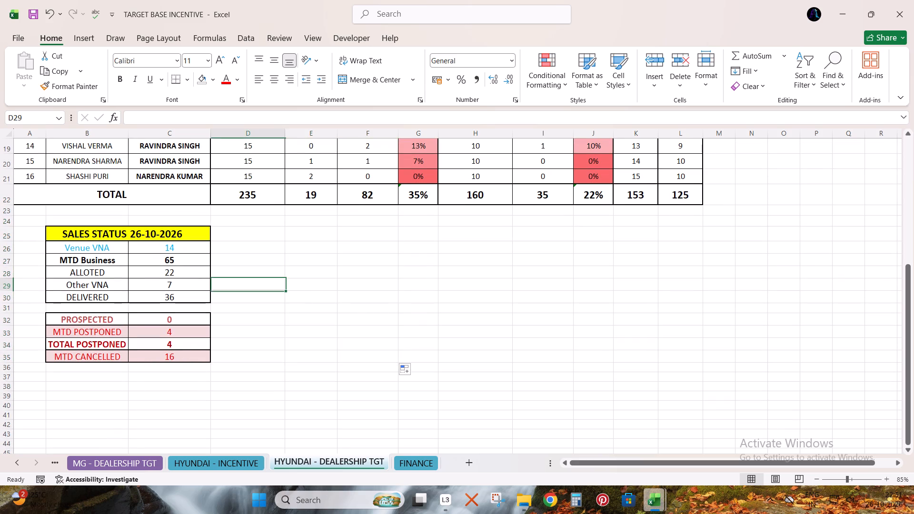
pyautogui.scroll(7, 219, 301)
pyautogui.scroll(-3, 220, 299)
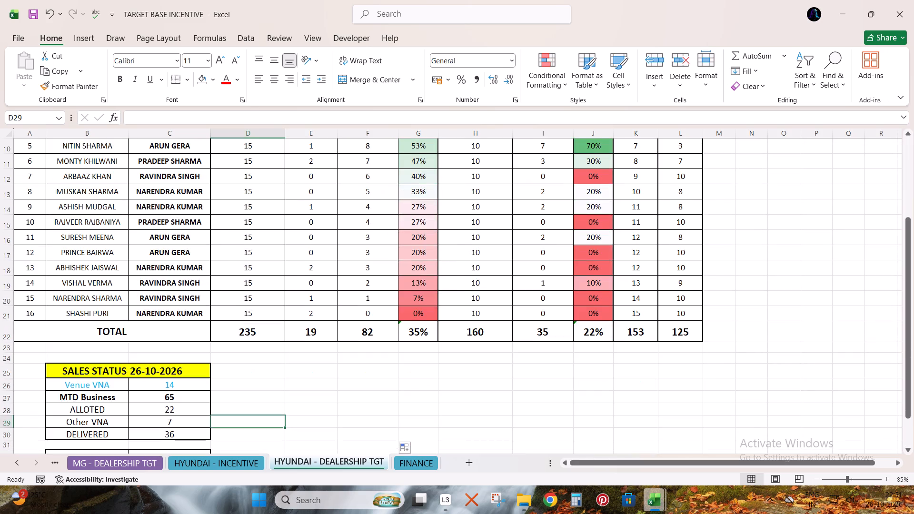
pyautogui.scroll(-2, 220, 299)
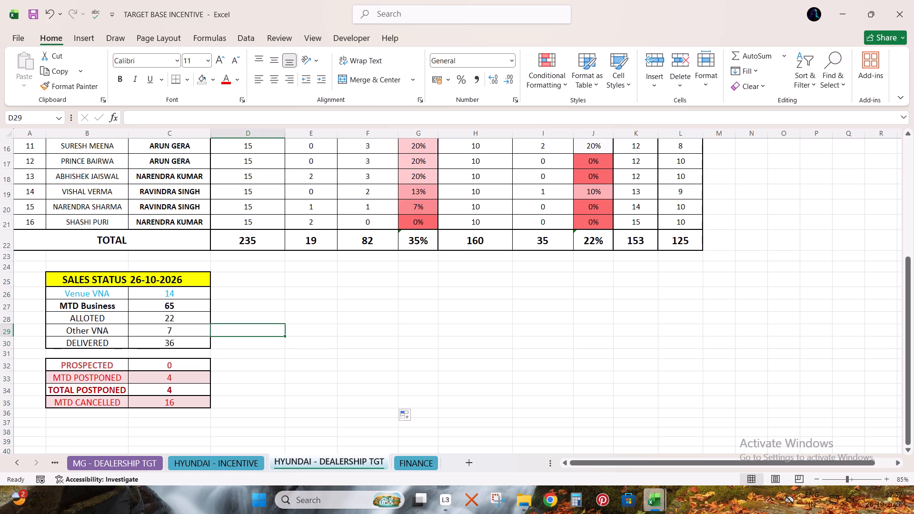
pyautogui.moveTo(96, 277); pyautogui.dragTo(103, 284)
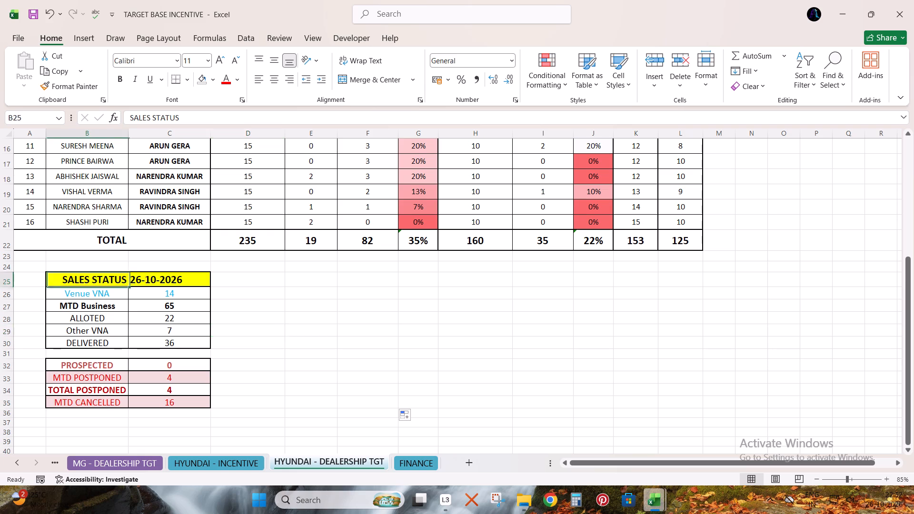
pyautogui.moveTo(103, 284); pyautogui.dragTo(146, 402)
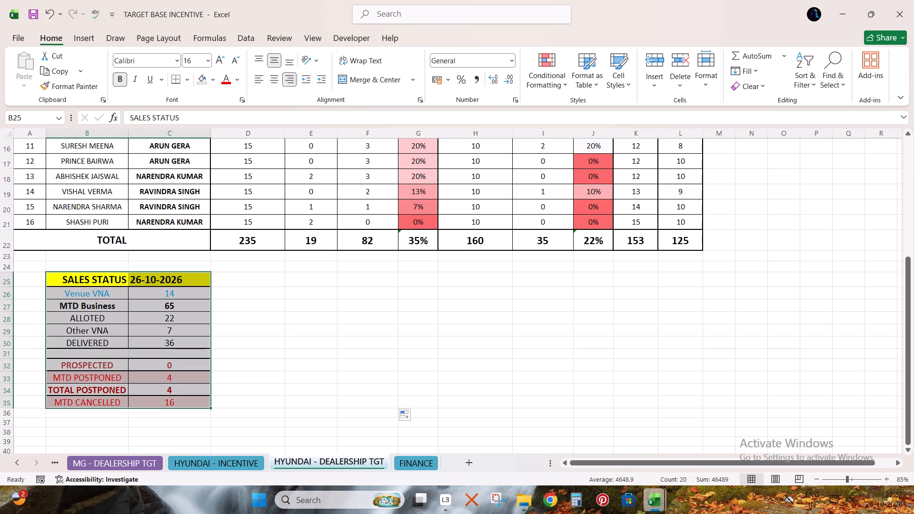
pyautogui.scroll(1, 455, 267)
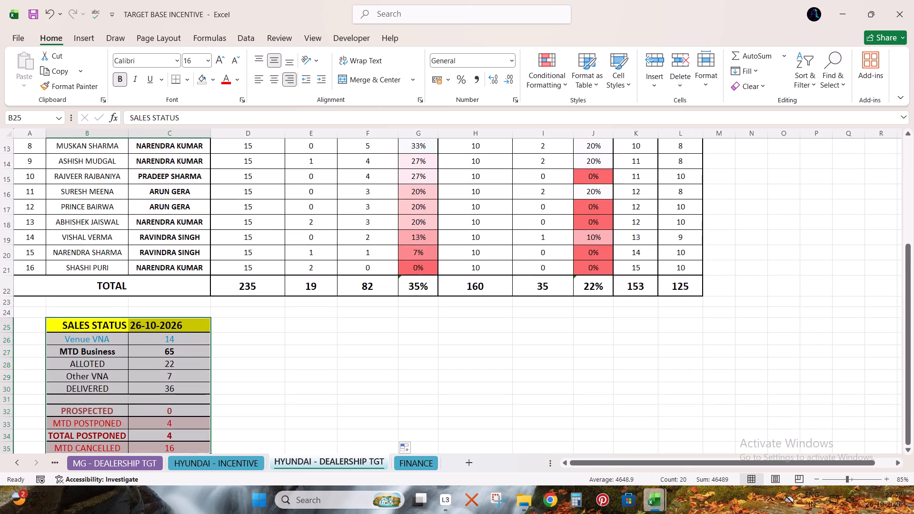
# Replace Model with Allocation as the rows of Book111's PivotTable, include all allocations, and check the counts against the SALES STATUS block.
pyautogui.hotkey('alt', 'Tab')
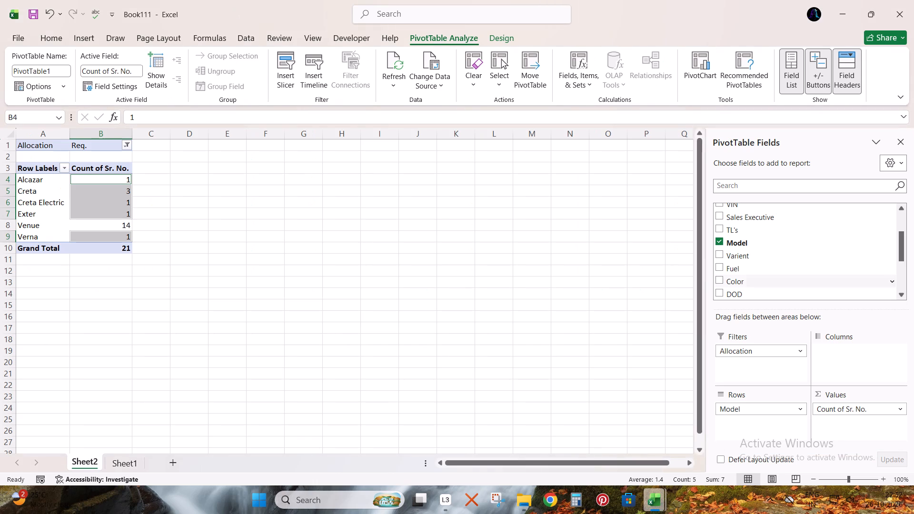
pyautogui.click(718, 243)
pyautogui.moveTo(733, 350); pyautogui.dragTo(738, 415)
pyautogui.click(66, 165)
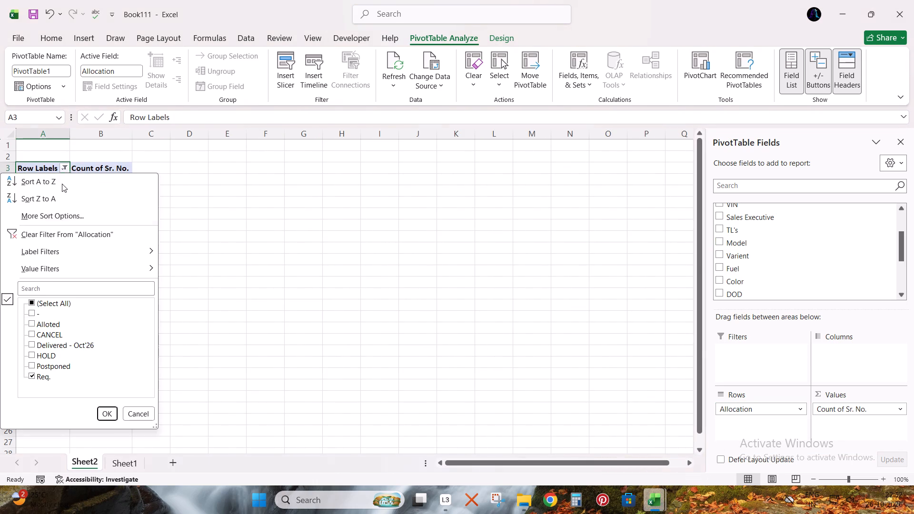
pyautogui.click(30, 300)
pyautogui.click(107, 410)
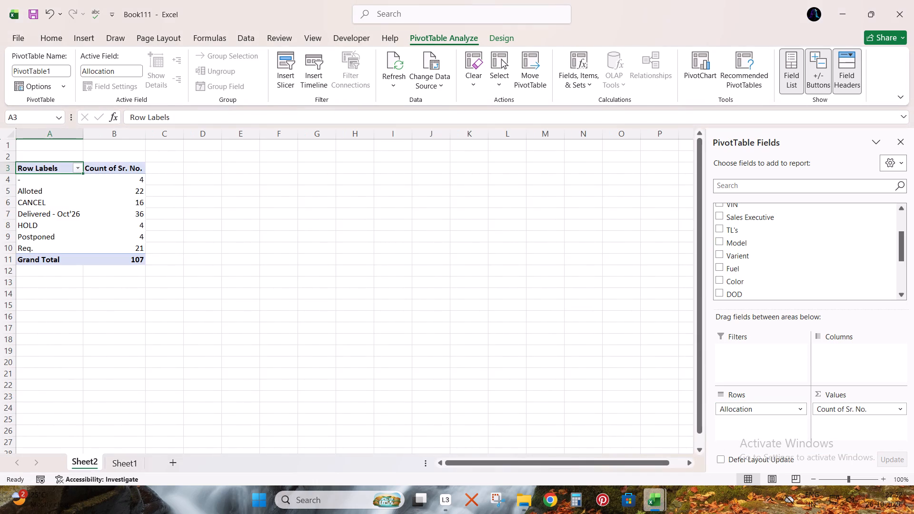
pyautogui.hotkey('alt', 'Tab')
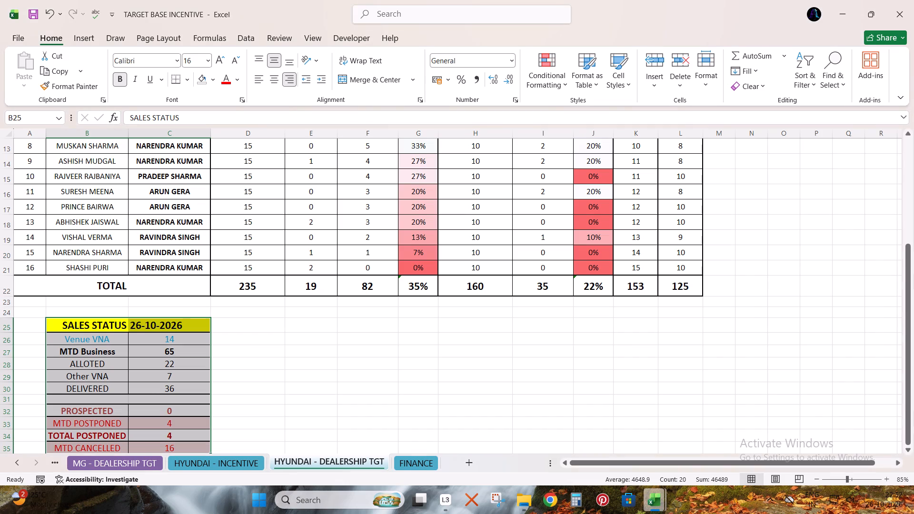
pyautogui.scroll(-1, 207, 378)
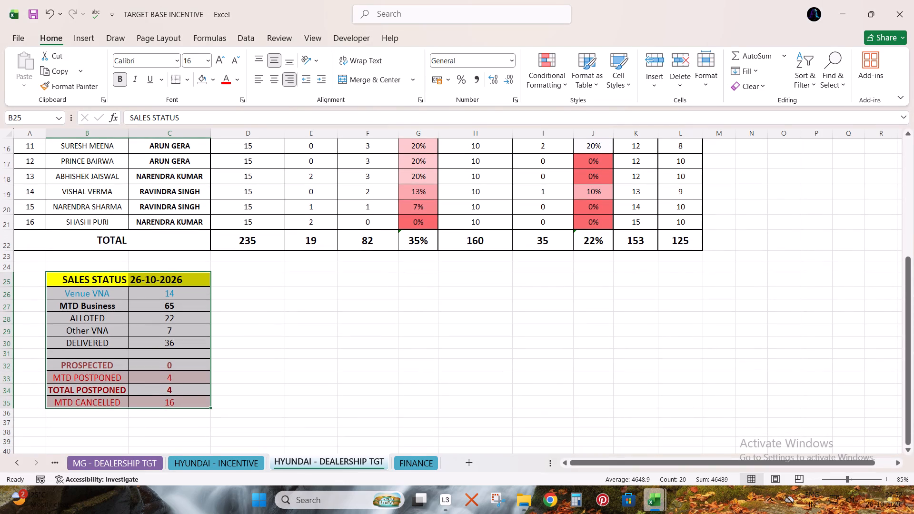
pyautogui.hotkey('alt', 'Tab')
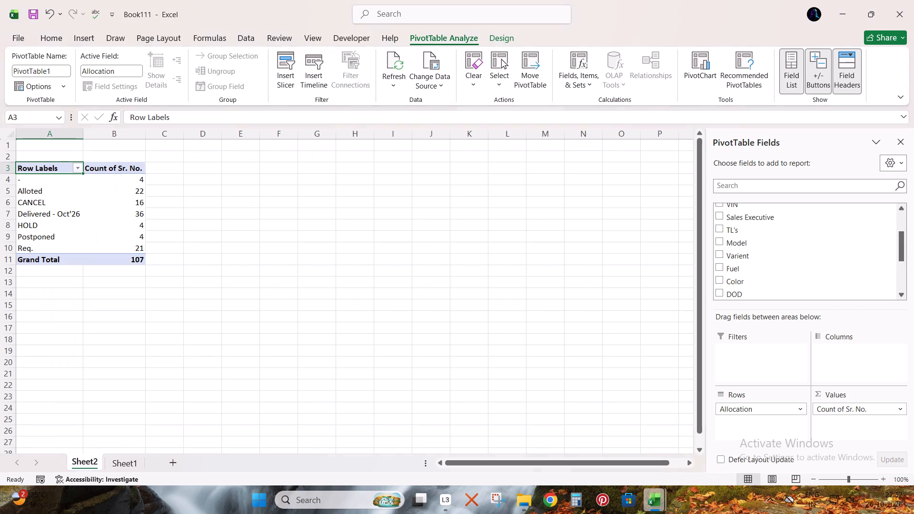
# Replace Allocation with Sales Executive as the rows of Book111's PivotTable and add Field14 as the report filter.
pyautogui.click(721, 217)
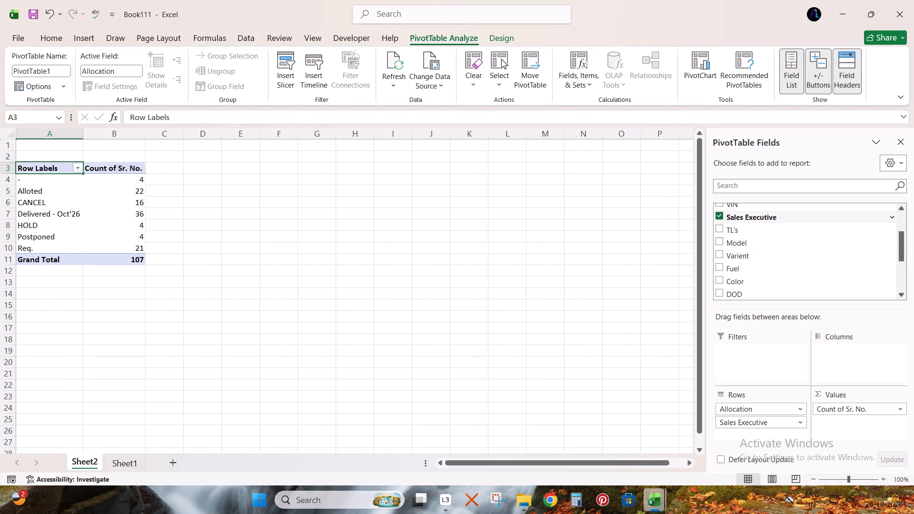
pyautogui.scroll(-2, 742, 264)
pyautogui.click(722, 249)
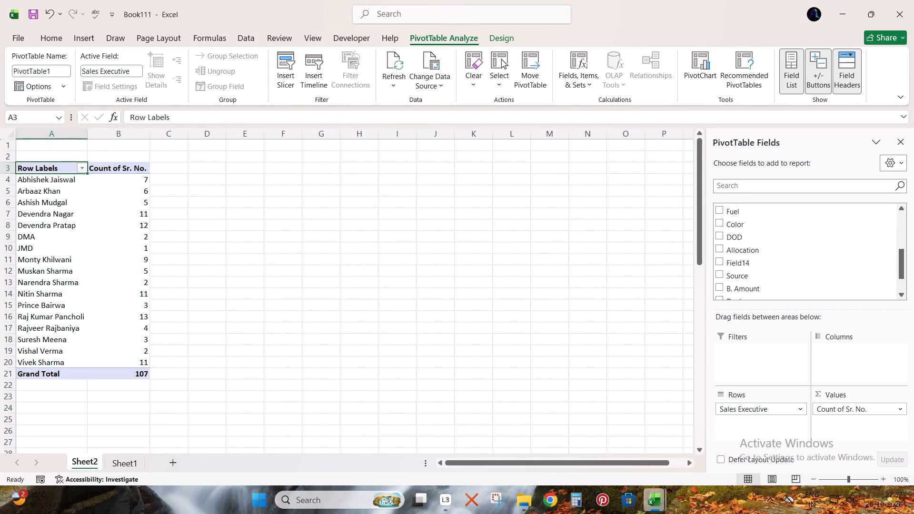
pyautogui.scroll(-3, 752, 260)
pyautogui.click(719, 224)
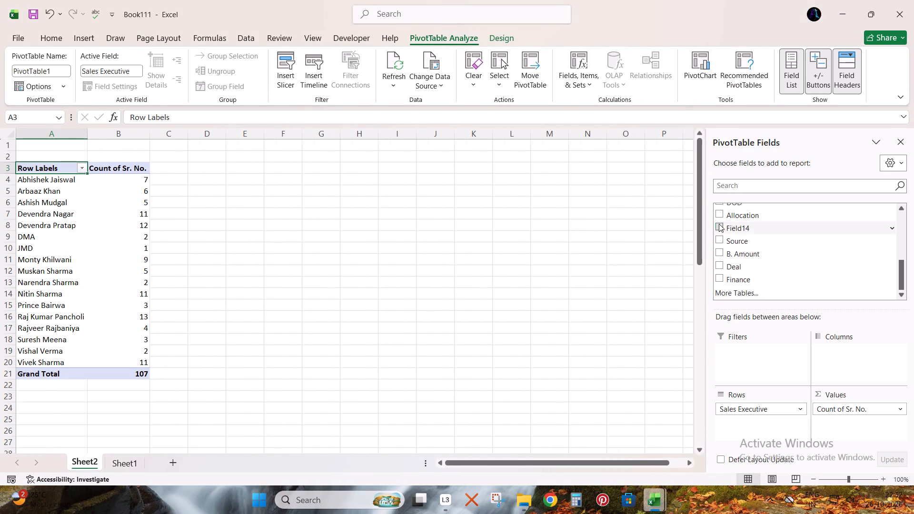
pyautogui.moveTo(737, 422); pyautogui.dragTo(734, 367)
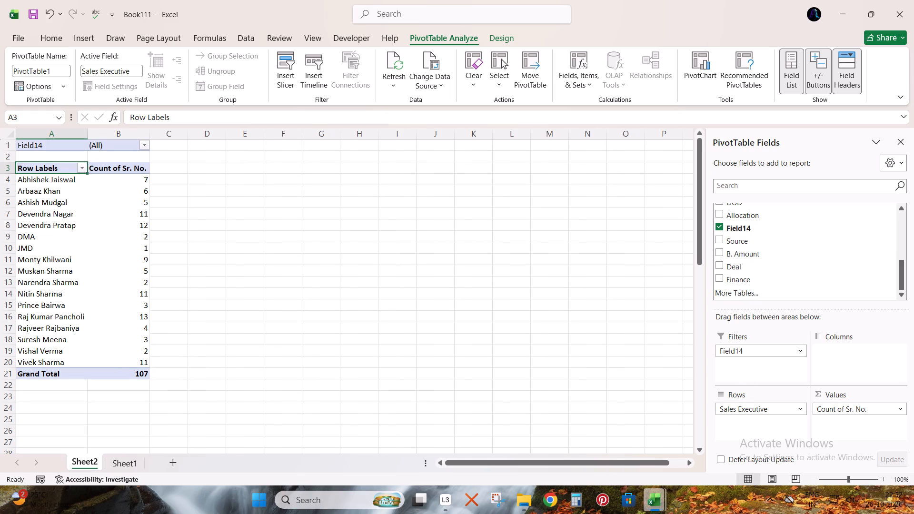
# Filter the PivotTable's Field14 to exclude Oct'26 - CF, leaving only the blank entries.
pyautogui.click(140, 148)
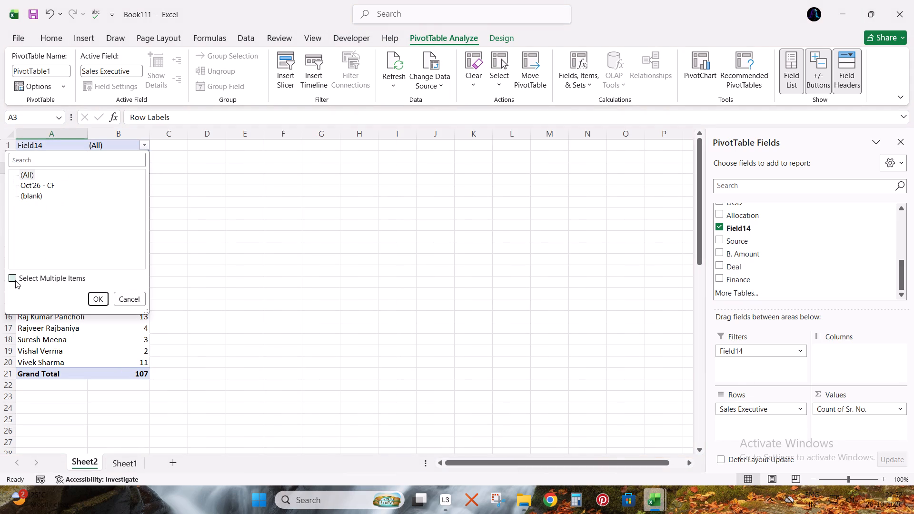
pyautogui.click(15, 277)
pyautogui.click(47, 187)
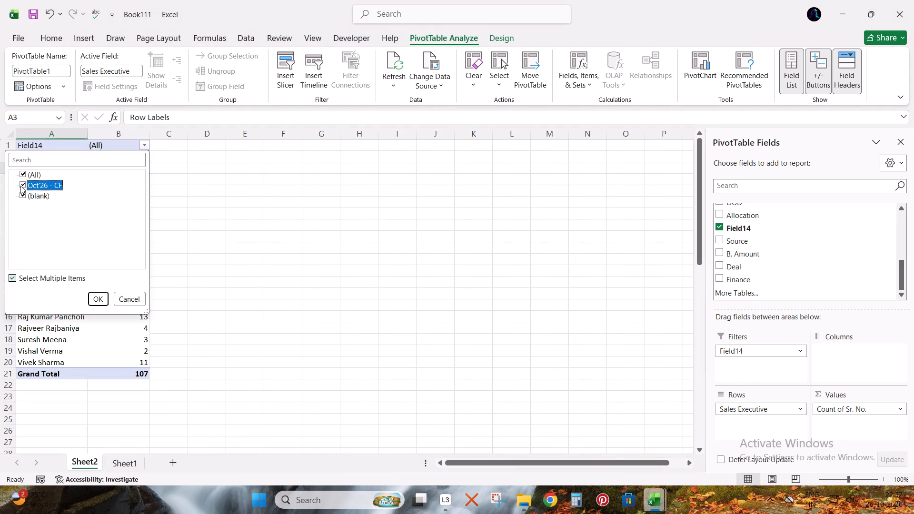
pyautogui.click(20, 186)
pyautogui.click(101, 299)
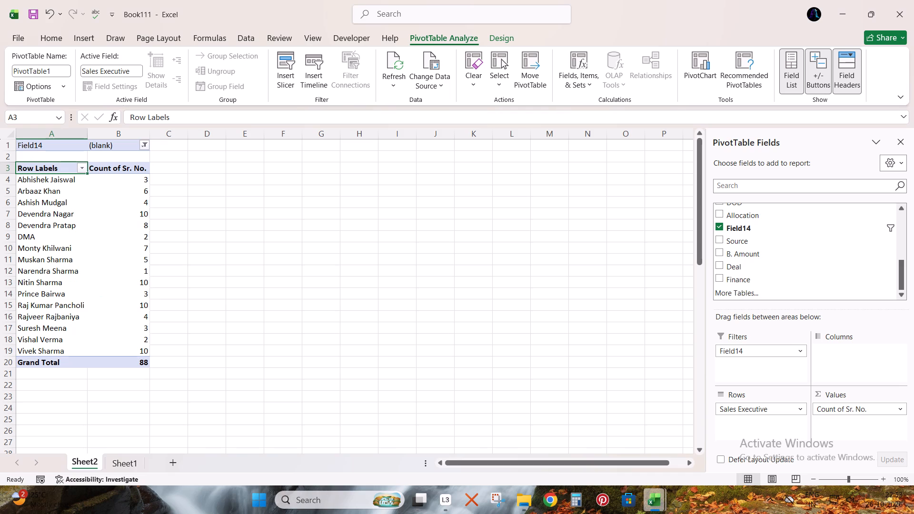
# Copy the PivotTable's Sales Executive names and counts in A4:B19, without the Grand Total, to E4 in Book111.
pyautogui.hotkey('alt', 'Tab')
pyautogui.scroll(2, 423, 282)
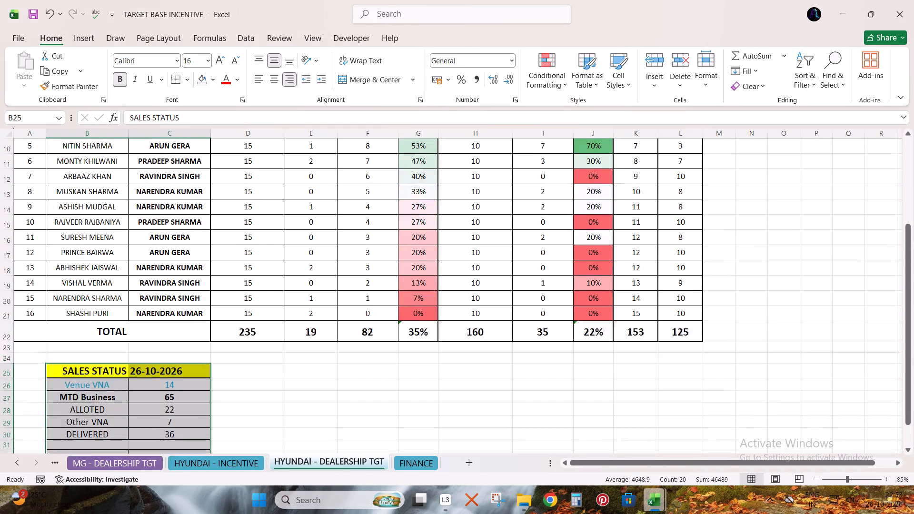
pyautogui.scroll(3, 423, 282)
pyautogui.scroll(-1, 412, 271)
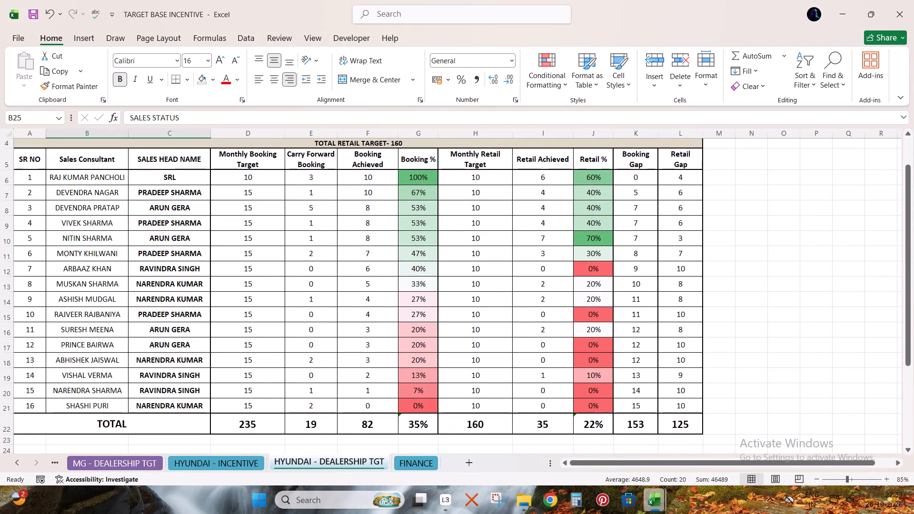
pyautogui.click(376, 166)
pyautogui.hotkey('alt', 'Tab')
pyautogui.press('Right')
pyautogui.press('Down')
pyautogui.press('Left')
pyautogui.hotkey('ctrl', 'shift', 'Right')
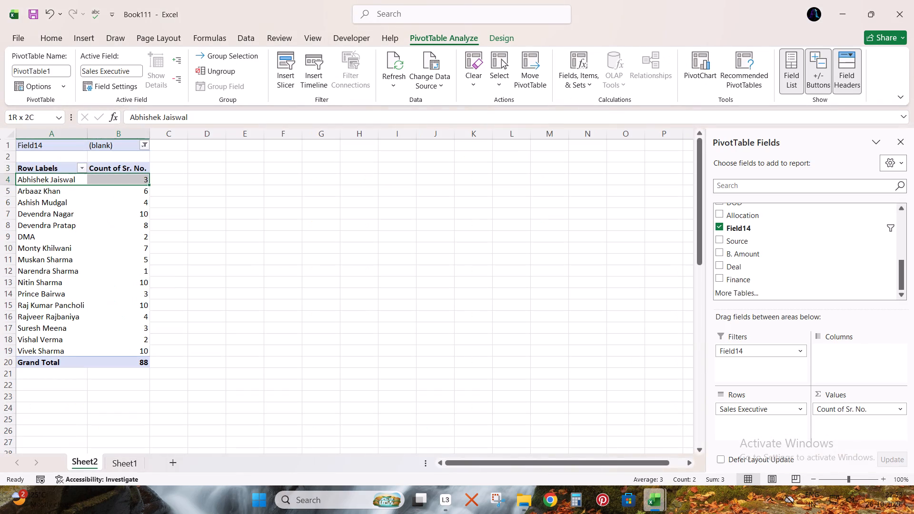
pyautogui.hotkey('ctrl', 'shift', 'Down')
pyautogui.hotkey('shift', 'Up')
pyautogui.hotkey('ctrl', 'c')
pyautogui.press('Right')
pyautogui.press('Right')
pyautogui.press('Right')
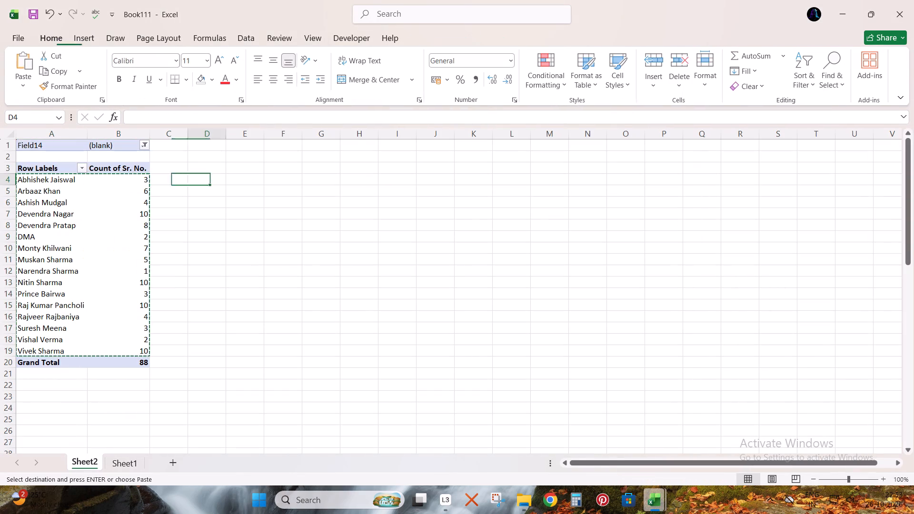
pyautogui.press('Right')
pyautogui.hotkey('ctrl', 'v')
pyautogui.press('Right')
pyautogui.press('Down')
pyautogui.press('Left')
pyautogui.press('Up')
# Start a VLOOKUP in Booking Achieved cell F6 of TARGET BASE INCENTIVE, with Sales Consultant names B6:B21 as the lookup value.
pyautogui.hotkey('alt', 'Tab')
pyautogui.press('Right')
pyautogui.press('Up')
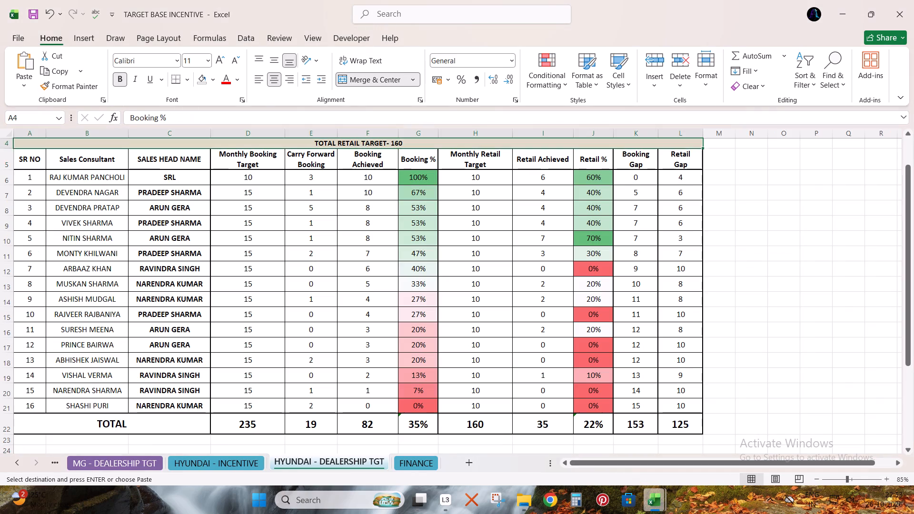
pyautogui.press('Left')
pyautogui.press('Down')
pyautogui.press('Left')
pyautogui.press('Down')
pyautogui.press('Left')
pyautogui.press('Left')
pyautogui.press('Left')
pyautogui.press('Left')
pyautogui.press('Left')
pyautogui.press('Up')
pyautogui.press('Down')
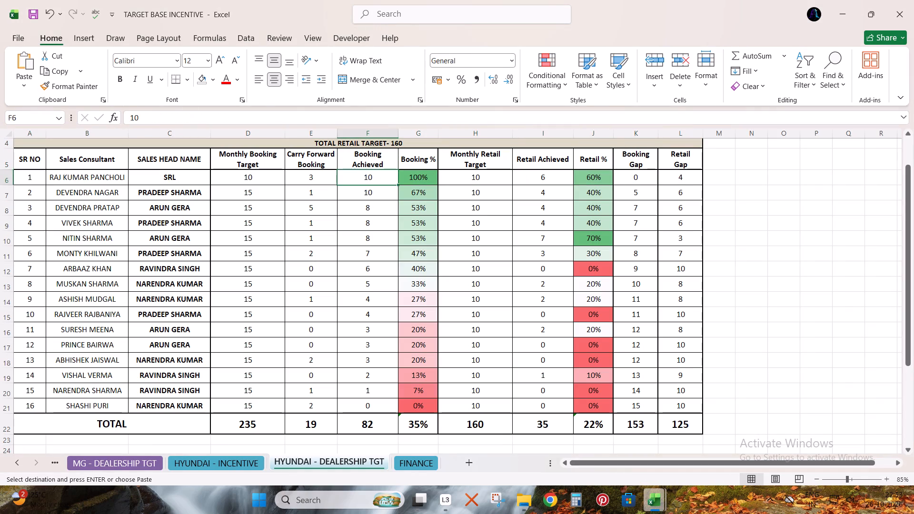
pyautogui.write('=vl')
pyautogui.press('Tab')
pyautogui.press('Up')
pyautogui.press('Left')
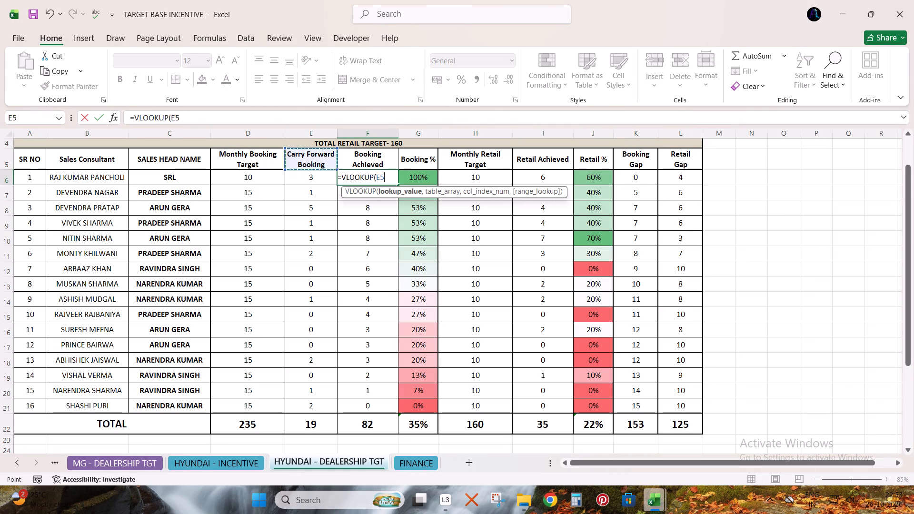
pyautogui.press('Left')
pyautogui.press('Down')
pyautogui.press('Left')
pyautogui.press('Left')
pyautogui.press('Up')
pyautogui.press('Down')
pyautogui.hotkey('ctrl', 'shift', 'Down')
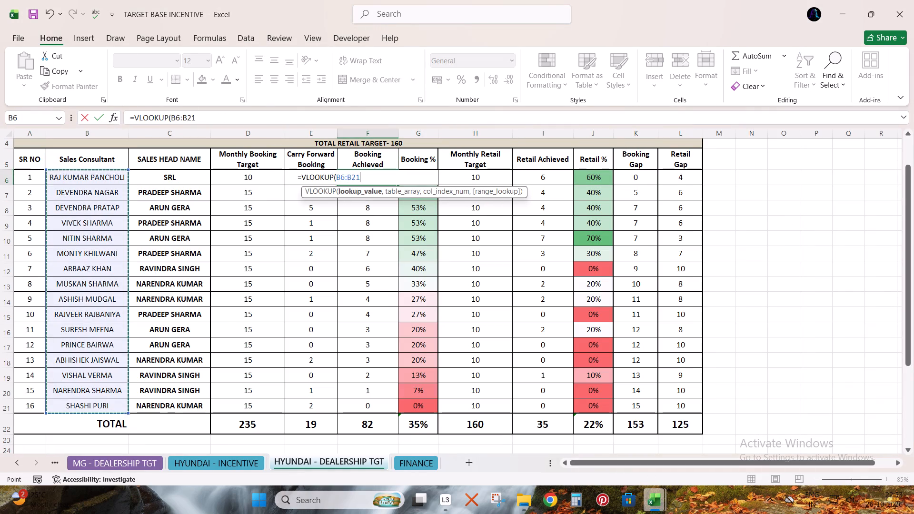
# Complete the VLOOKUP with Book111's Sheet2 range E4:F19 as the table array, column index 2 and exact match 0.
pyautogui.press(',')
pyautogui.hotkey('alt', 'Tab')
pyautogui.hotkey('ctrl', 'Up')
pyautogui.press('Down')
pyautogui.press('Right')
pyautogui.press('Down')
pyautogui.press('Right')
pyautogui.press('Right')
pyautogui.press('Down')
pyautogui.press('Right')
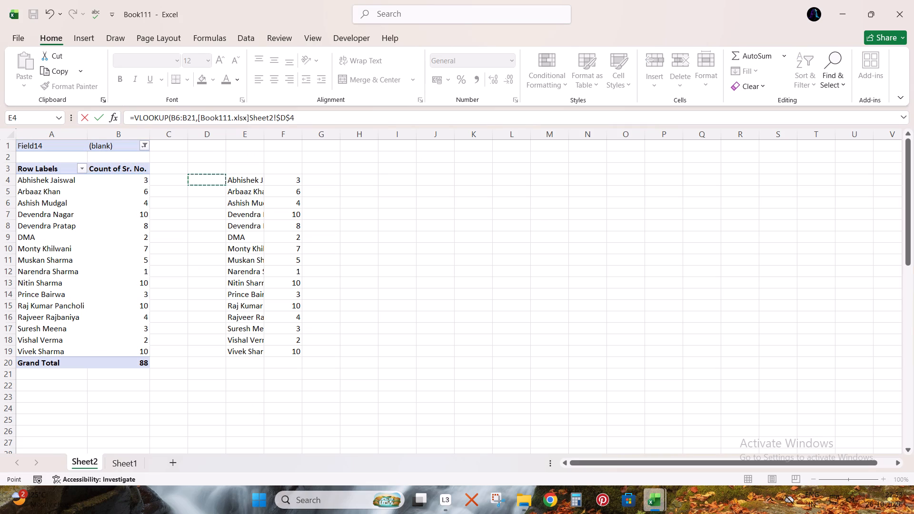
pyautogui.hotkey('shift', 'Right')
pyautogui.hotkey('ctrl', 'shift', 'Down')
pyautogui.write(',2,0)')
pyautogui.press('Return')
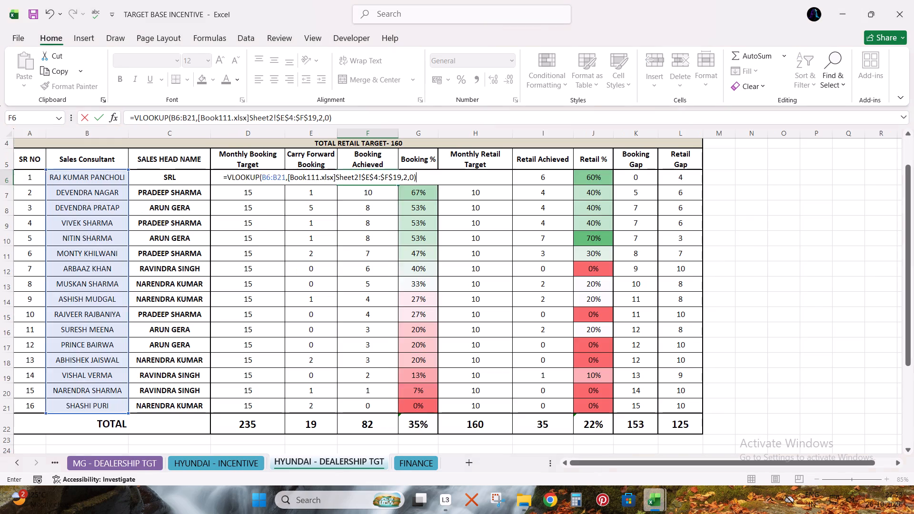
# Clear the old Booking Achieved values in F7:F21 so the VLOOKUP results can spill down.
pyautogui.press('Up')
pyautogui.press('Down')
pyautogui.hotkey('shift', 'Down')
pyautogui.hotkey('shift', 'Up')
pyautogui.hotkey('ctrl', 'shift', 'Down')
pyautogui.hotkey('shift', 'Up')
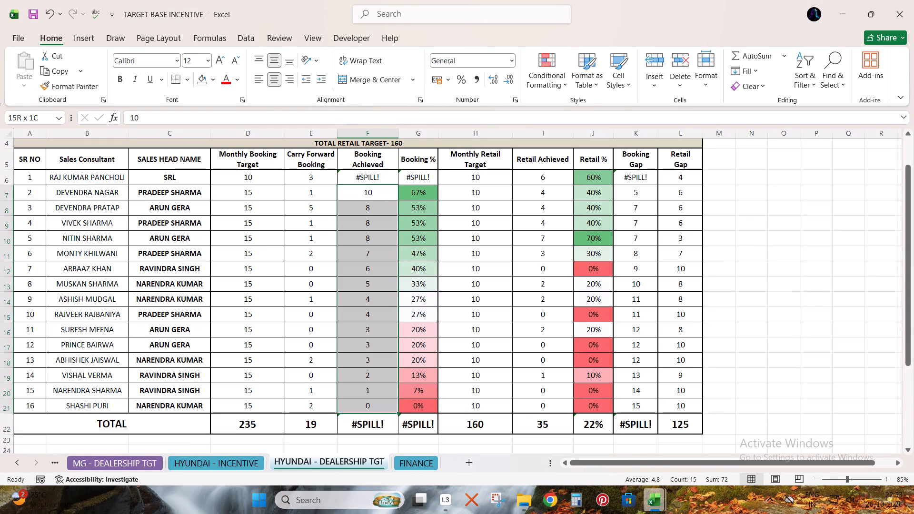
pyautogui.press('Delete')
# Replace the Booking Achieved formula results in F6:F21 with pasted values.
pyautogui.press('Up')
pyautogui.press('Up')
pyautogui.press('Up')
pyautogui.press('Down')
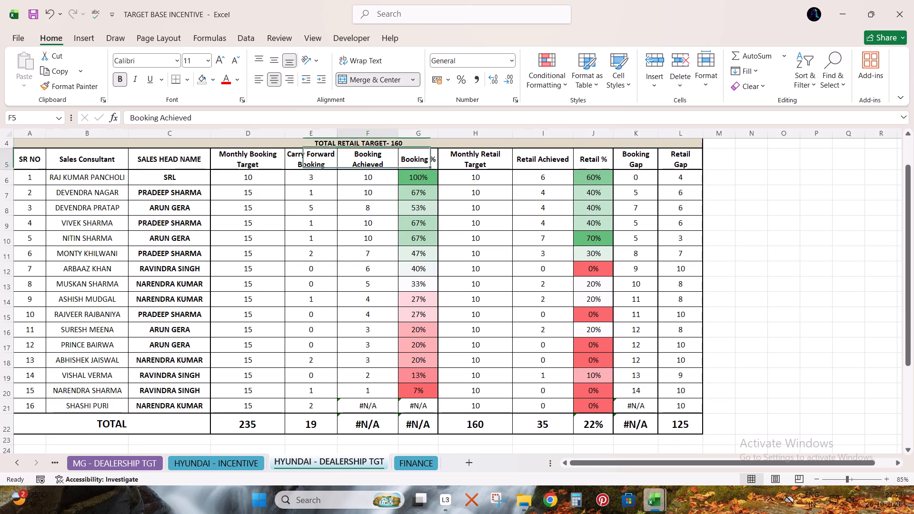
pyautogui.press('Down')
pyautogui.hotkey('ctrl', 'shift', 'Down')
pyautogui.hotkey('shift', 'Up')
pyautogui.hotkey('ctrl', 'c')
pyautogui.hotkey('ctrl', 'v')
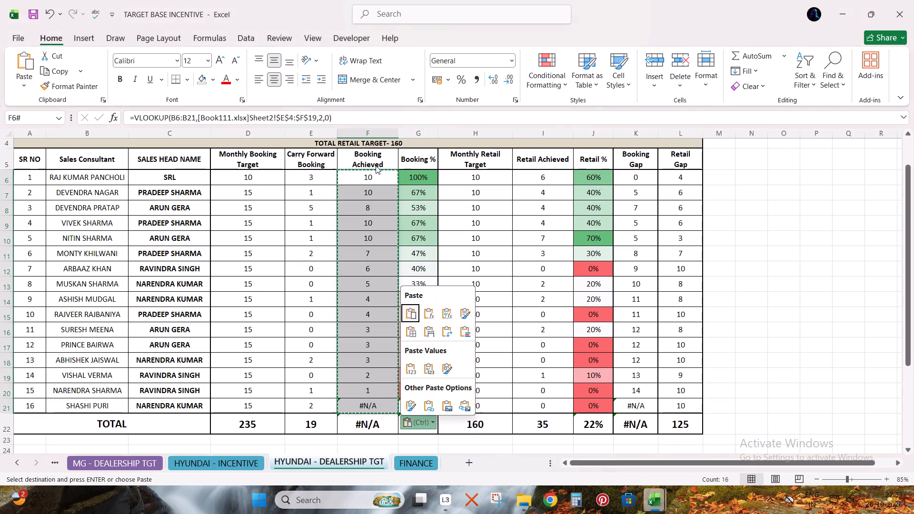
pyautogui.press('Down')
pyautogui.press('Return')
pyautogui.press('Down')
pyautogui.press('Down')
pyautogui.press('Up')
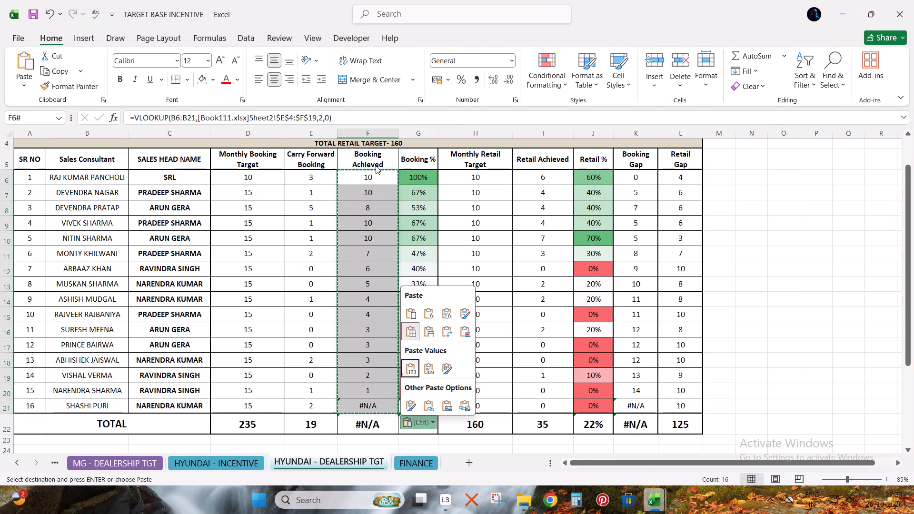
pyautogui.press('Return')
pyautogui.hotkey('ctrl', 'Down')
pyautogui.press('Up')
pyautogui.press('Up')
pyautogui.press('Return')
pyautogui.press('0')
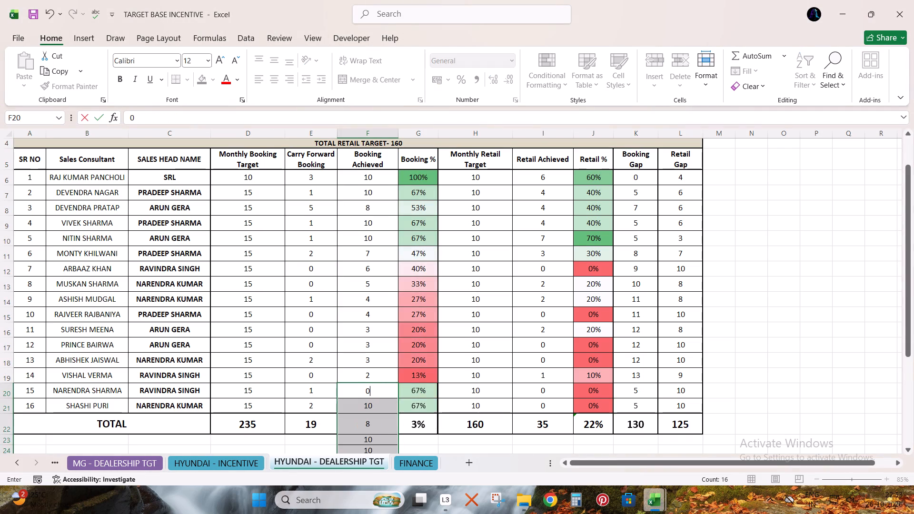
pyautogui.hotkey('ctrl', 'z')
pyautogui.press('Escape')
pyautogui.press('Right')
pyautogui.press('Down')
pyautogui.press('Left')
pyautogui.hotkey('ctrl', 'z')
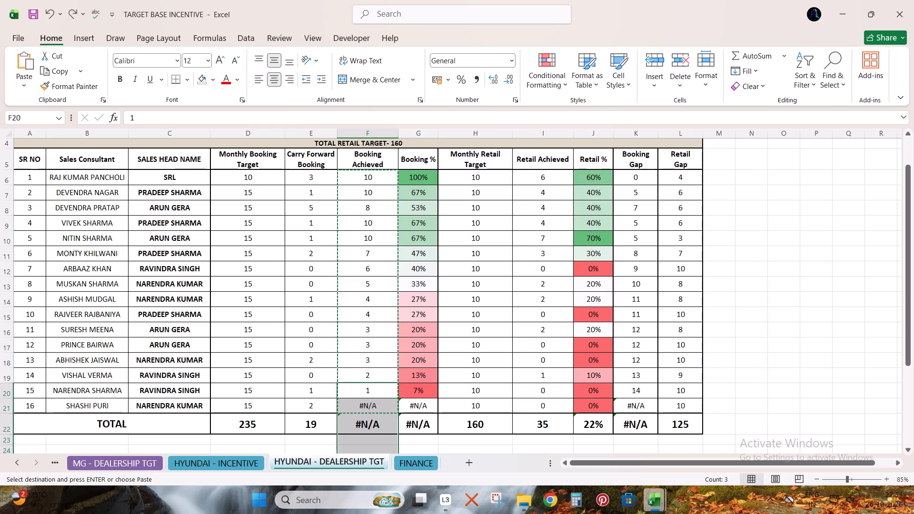
# Set Booking Achieved for the sales consultant at SR NO 16 to 0.
pyautogui.press('Up')
pyautogui.press('Down')
pyautogui.press('Down')
pyautogui.press('0')
pyautogui.press('Return')
pyautogui.press('Right')
pyautogui.press('Up')
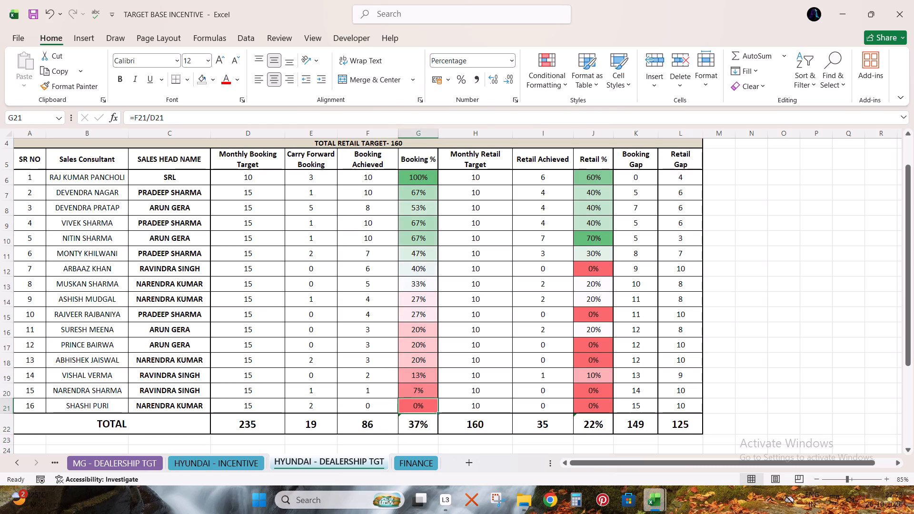
pyautogui.press('Right')
pyautogui.press('Up')
pyautogui.press('Right')
# Delete the copied Sales Executive lookup range E4:F19 from Book111's Sheet2.
pyautogui.hotkey('alt', 'Tab')
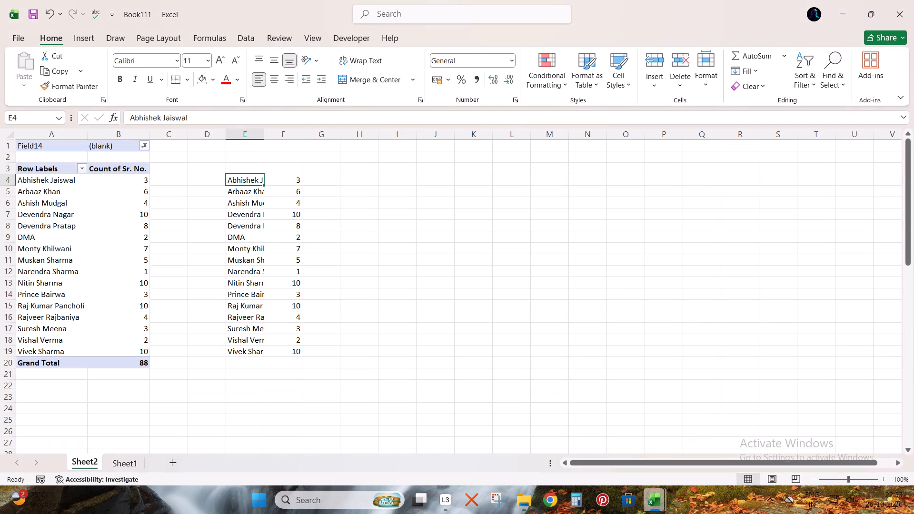
pyautogui.hotkey('ctrl', 'shift', 'Right')
pyautogui.hotkey('ctrl', 'shift', 'Down')
pyautogui.hotkey('ctrl', '-')
pyautogui.press('Return')
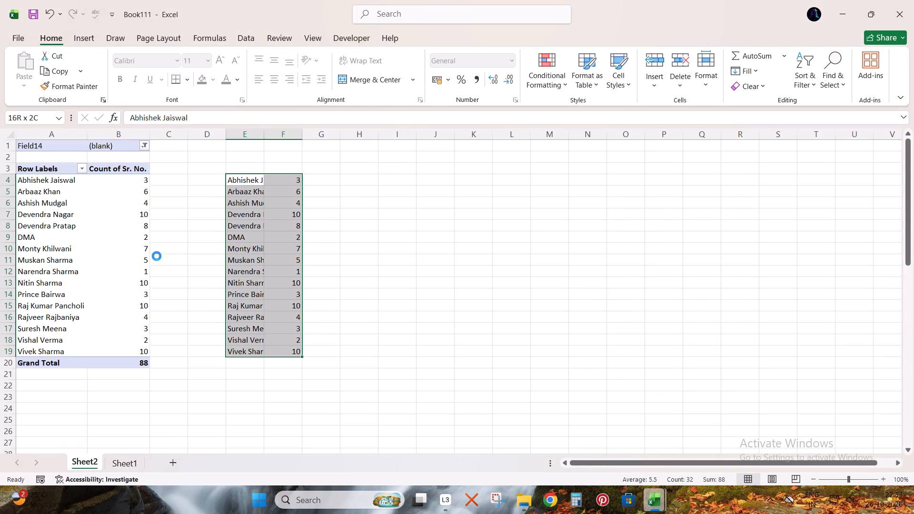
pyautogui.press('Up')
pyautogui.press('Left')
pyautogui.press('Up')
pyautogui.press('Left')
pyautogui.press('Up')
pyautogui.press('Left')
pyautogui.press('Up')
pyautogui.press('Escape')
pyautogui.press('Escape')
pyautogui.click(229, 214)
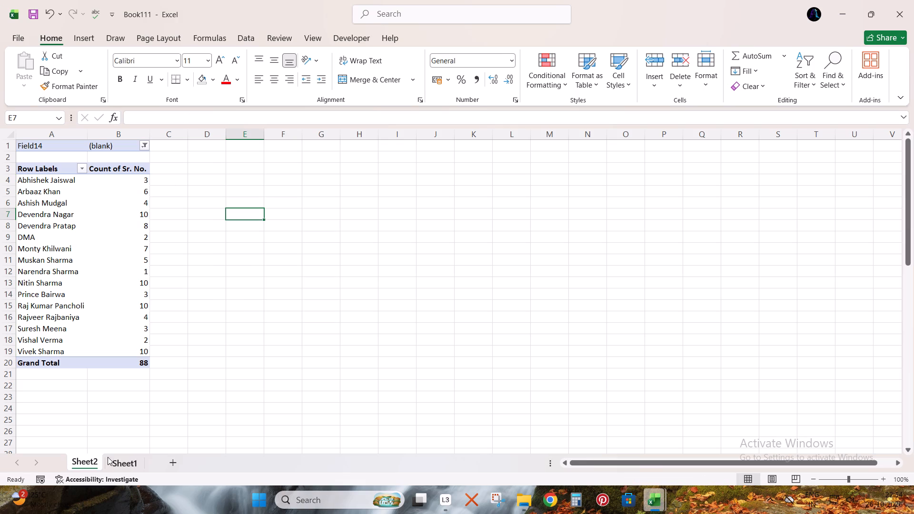
# Replace Field14 with Allocation as the report filter of the PivotTable in Book111's Sheet2.
pyautogui.click(110, 308)
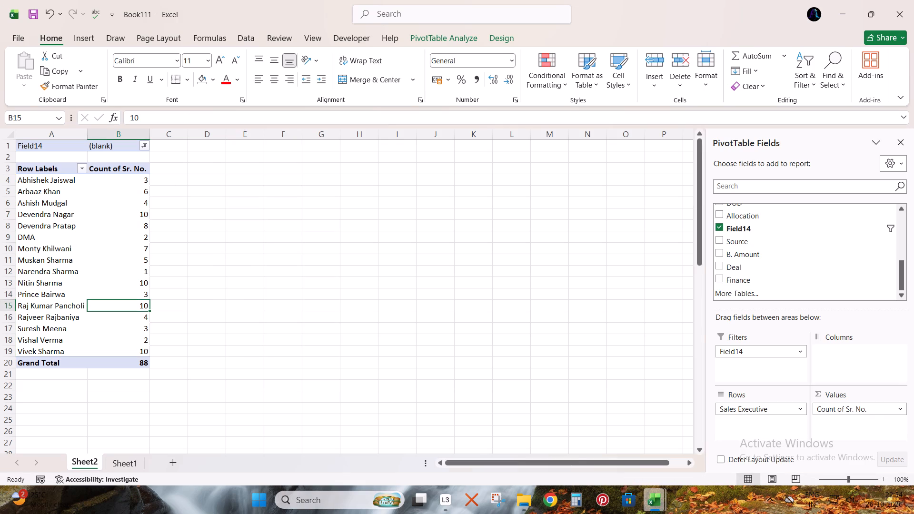
pyautogui.click(720, 230)
pyautogui.click(717, 216)
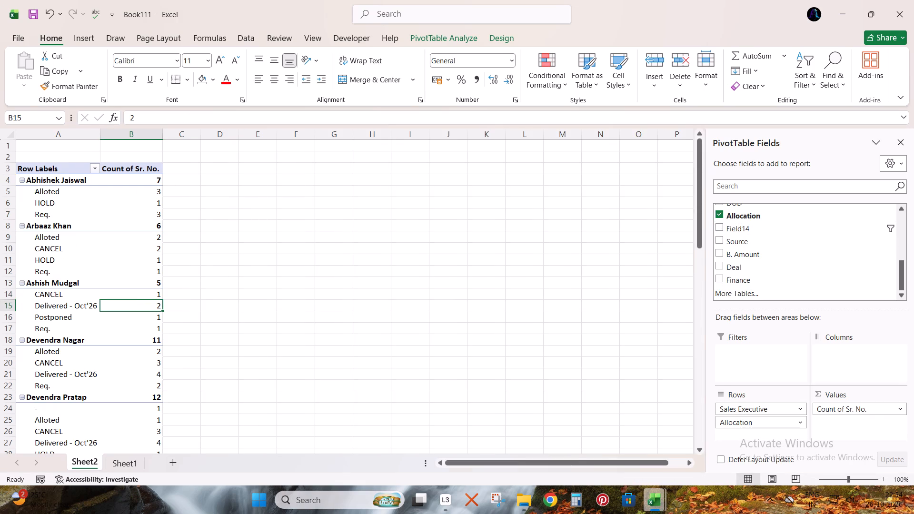
pyautogui.moveTo(735, 419); pyautogui.dragTo(737, 363)
# Filter the PivotTable's Allocation to Delivered - Oct'26 only.
pyautogui.doubleClick(138, 146)
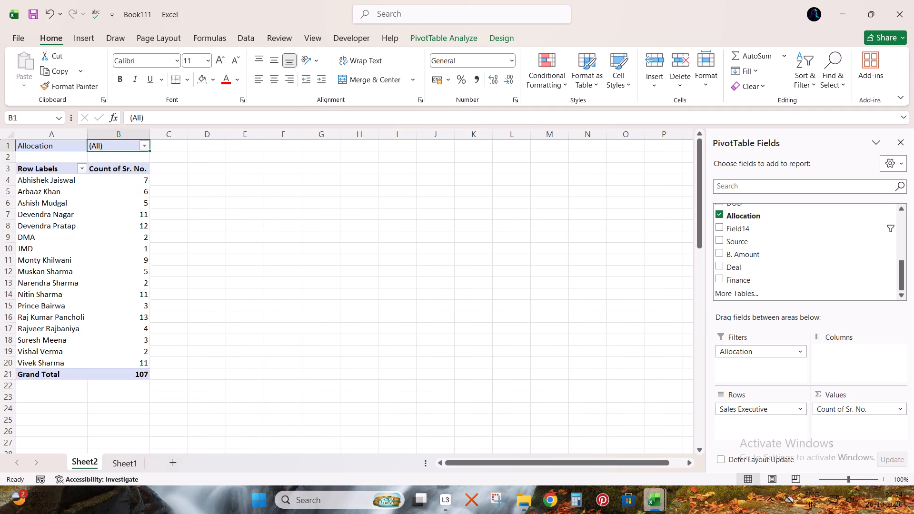
pyautogui.click(142, 144)
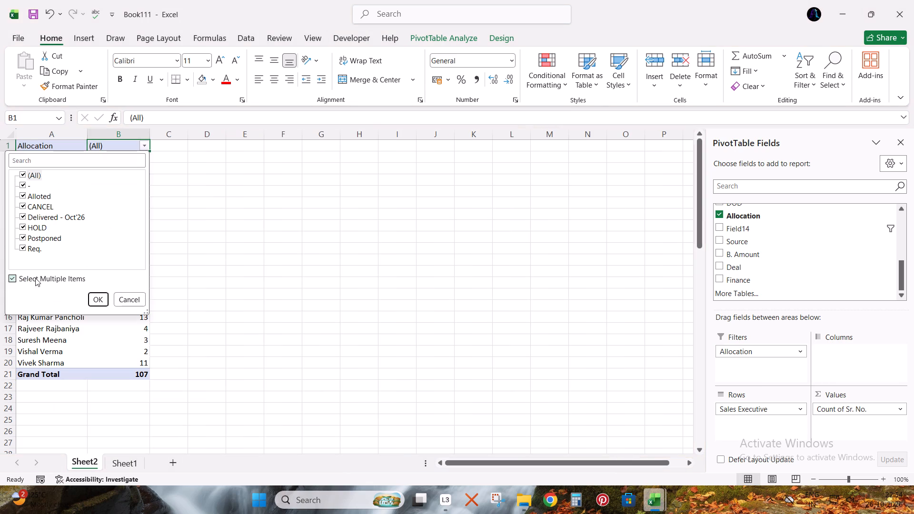
pyautogui.click(35, 278)
pyautogui.click(13, 281)
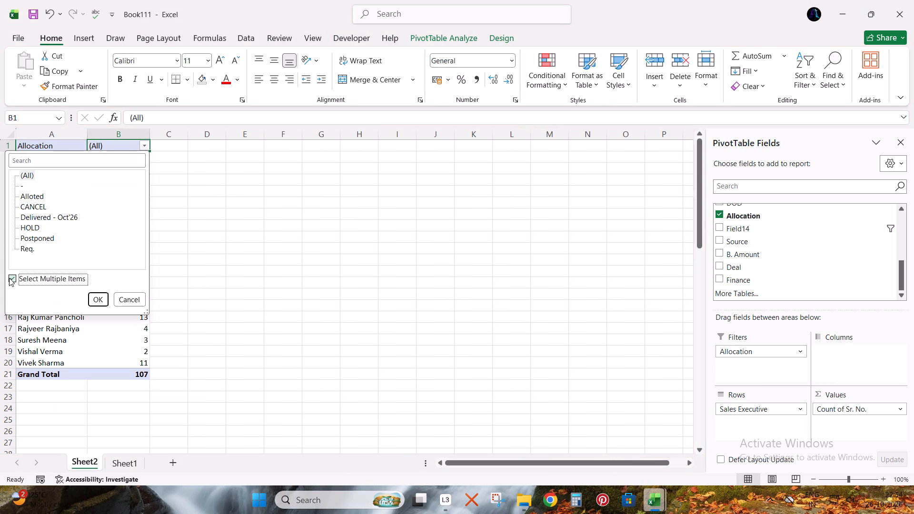
pyautogui.click(22, 172)
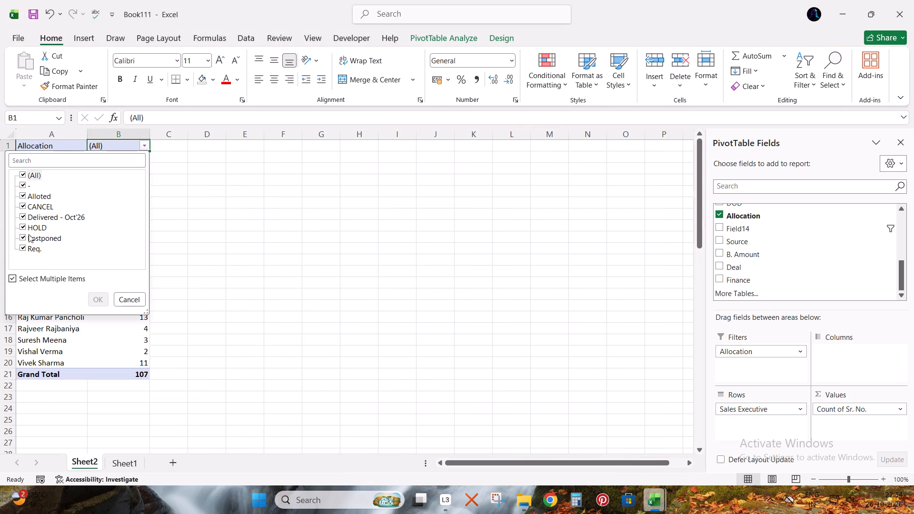
pyautogui.click(24, 216)
pyautogui.click(94, 294)
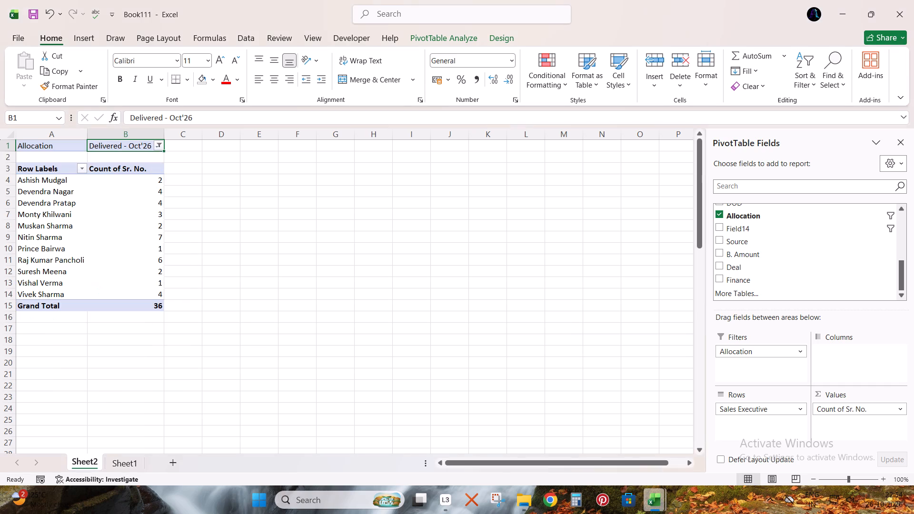
# Copy the PivotTable's Sales Executive names and counts A4:B14, without Grand Total, to D4 and save Book111.
pyautogui.press('Right')
pyautogui.press('Down')
pyautogui.press('Left')
pyautogui.press('Down')
pyautogui.press('Left')
pyautogui.press('Down')
pyautogui.press('Down')
pyautogui.press('Up')
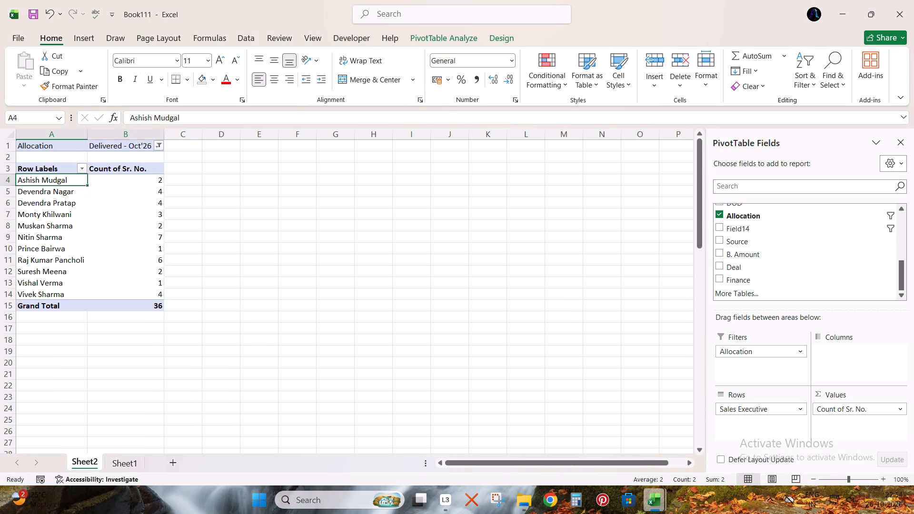
pyautogui.hotkey('ctrl', 'shift', 'Right')
pyautogui.hotkey('ctrl', 'shift', 'Down')
pyautogui.hotkey('shift', 'Up')
pyautogui.hotkey('ctrl', 'c')
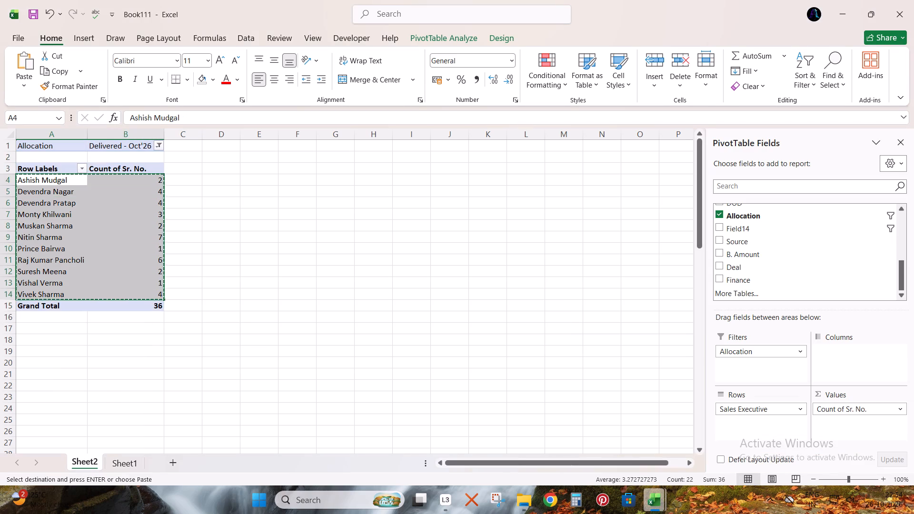
pyautogui.press('Right')
pyautogui.press('Right')
pyautogui.press('Right')
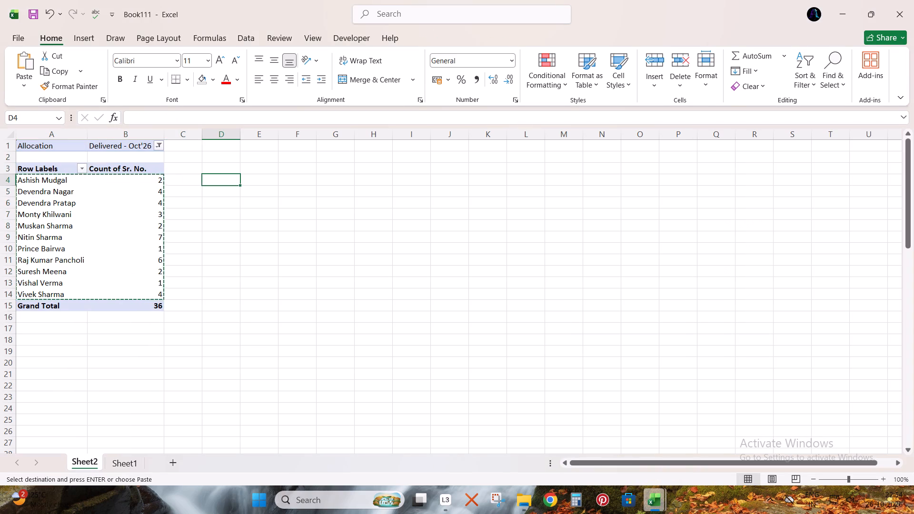
pyautogui.hotkey('ctrl', 'v')
pyautogui.hotkey('ctrl', 's')
# Switch to TARGET BASE INCENTIVE and clear the old Retail Achieved values in I6:I21, leaving the TOTAL row.
pyautogui.hotkey('alt', 'Tab')
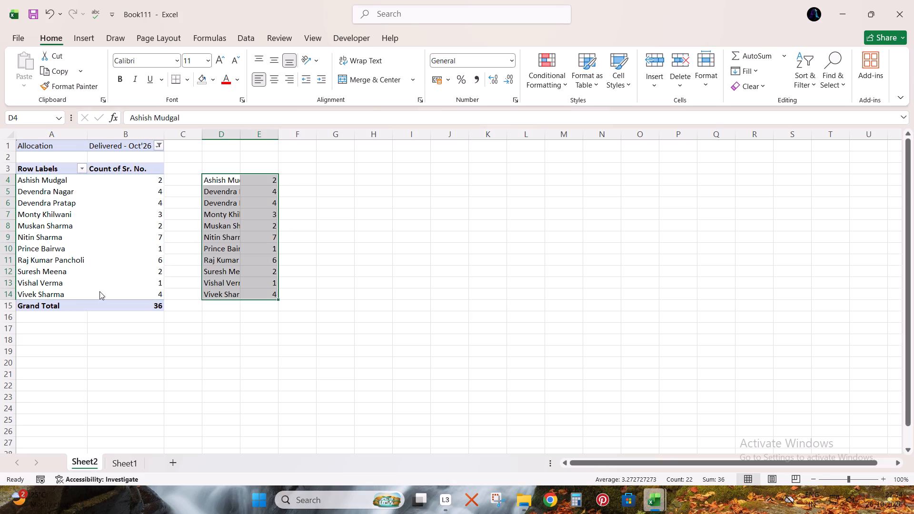
pyautogui.press('Right')
pyautogui.press('Left')
pyautogui.press('Up')
pyautogui.hotkey('ctrl', 'Up')
pyautogui.press('Down')
pyautogui.hotkey('ctrl', 'shift', 'Down')
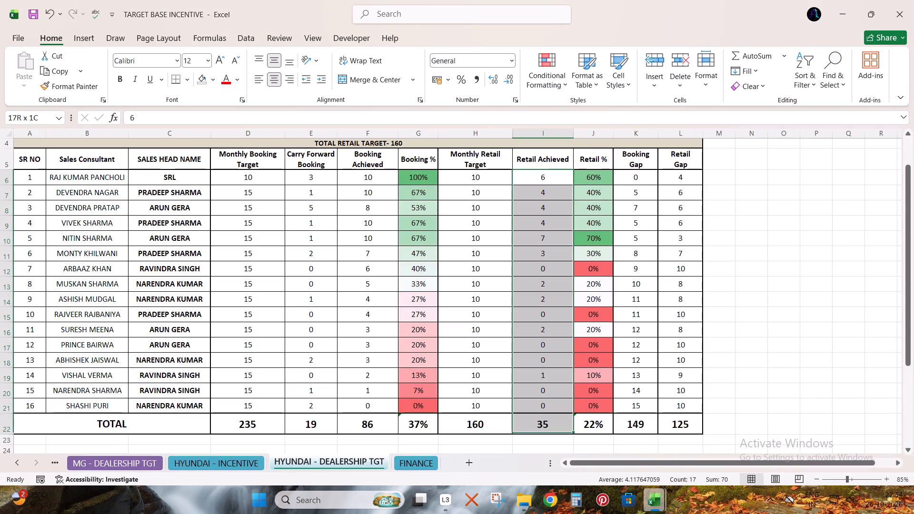
pyautogui.hotkey('shift', 'Up')
pyautogui.press('Delete')
# Enter a VLOOKUP in I6 matching B6:B21 against Book111 Sheet2 $D$4:$E$14, returning column 2 with range lookup 0.
pyautogui.press('Up')
pyautogui.press('Down')
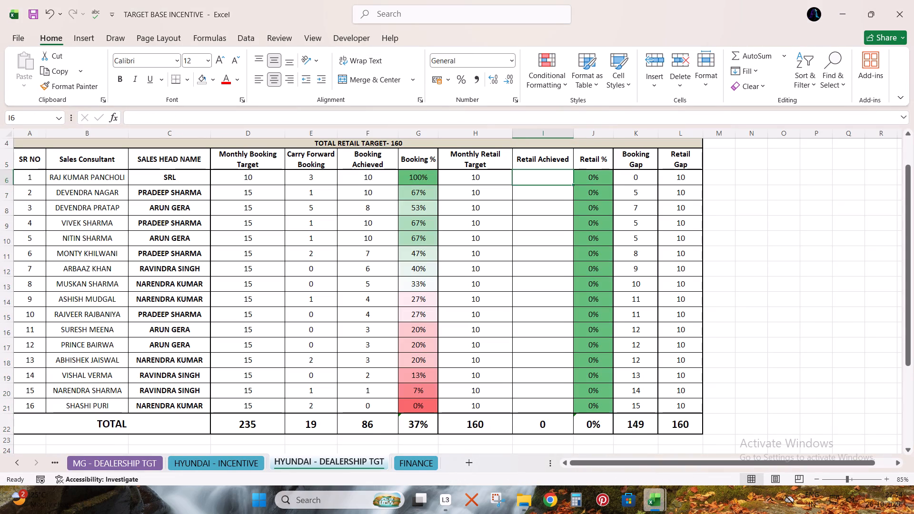
pyautogui.write('=vp;')
pyautogui.press('Escape')
pyautogui.write('=vl')
pyautogui.press('Tab')
pyautogui.press('Up')
pyautogui.press('Left')
pyautogui.hotkey('ctrl', 'Left')
pyautogui.press('Down')
pyautogui.press('Right')
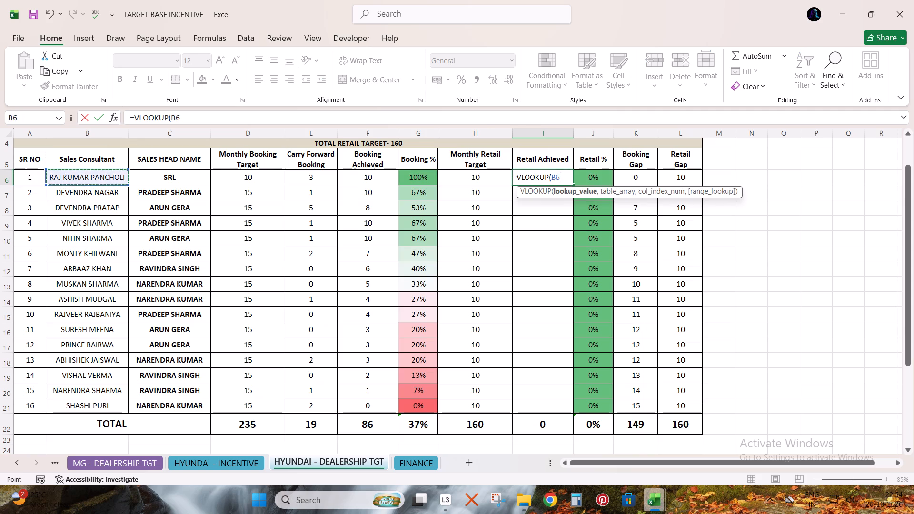
pyautogui.hotkey('ctrl', 'shift', 'Down')
pyautogui.press(',')
pyautogui.hotkey('alt', 'Tab')
pyautogui.hotkey('ctrl', 'Up')
pyautogui.press('Right')
pyautogui.press('Down')
pyautogui.press('Right')
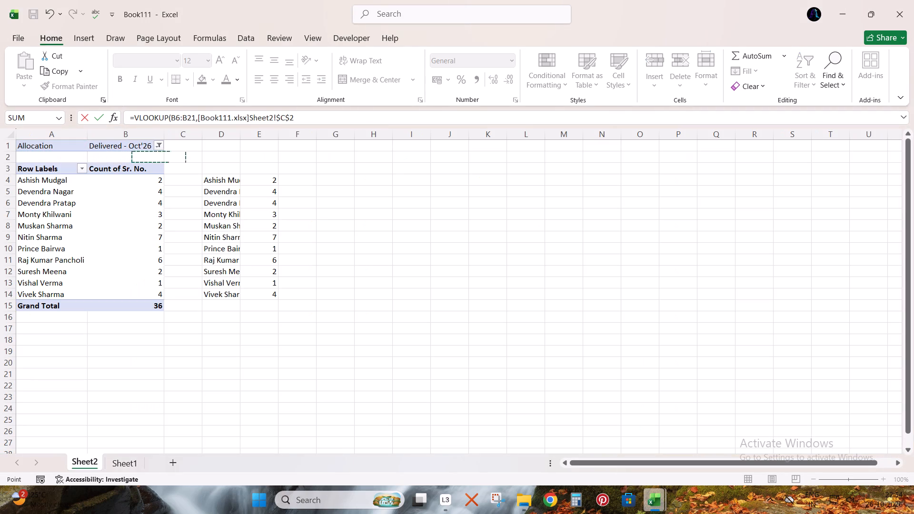
pyautogui.press('Right')
pyautogui.press('Down')
pyautogui.press('Down')
pyautogui.hotkey('shift', 'Right')
pyautogui.hotkey('ctrl', 'shift', 'Down')
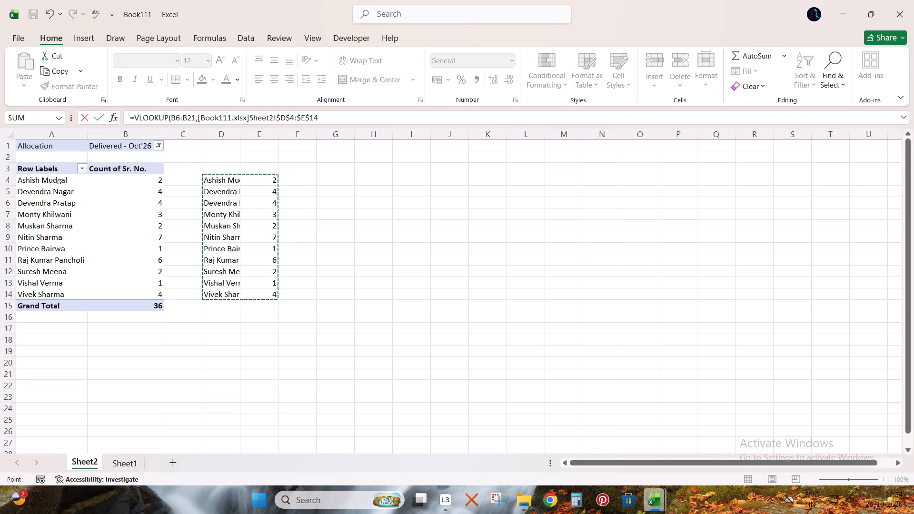
pyautogui.hotkey('shift', 'Up')
pyautogui.hotkey('shift', 'Down')
pyautogui.write(',2,0)')
pyautogui.press('Return')
# Replace the Retail Achieved formula results in I6:I21 with pasted values.
pyautogui.press('Up')
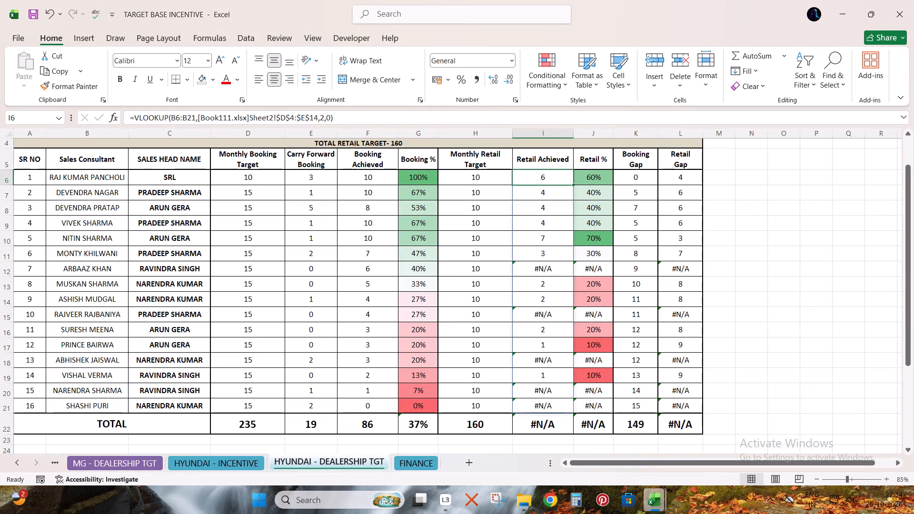
pyautogui.hotkey('ctrl', 'shift', 'Down')
pyautogui.hotkey('shift', 'Up')
pyautogui.hotkey('ctrl', 'c')
pyautogui.hotkey('ctrl', 'v')
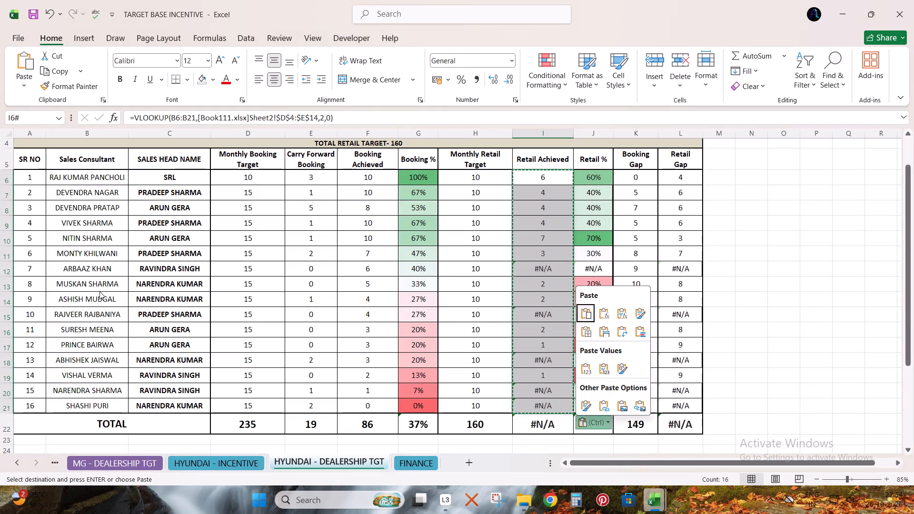
pyautogui.press('Down')
pyautogui.press('Down')
pyautogui.press('Return')
# Set Retail Achieved to 0 for the consultants at SR NO 7, 10, 13, 15 and 16, and save the workbook.
pyautogui.press('Down')
pyautogui.press('Down')
pyautogui.press('Down')
pyautogui.press('Down')
pyautogui.press('Down')
pyautogui.press('Down')
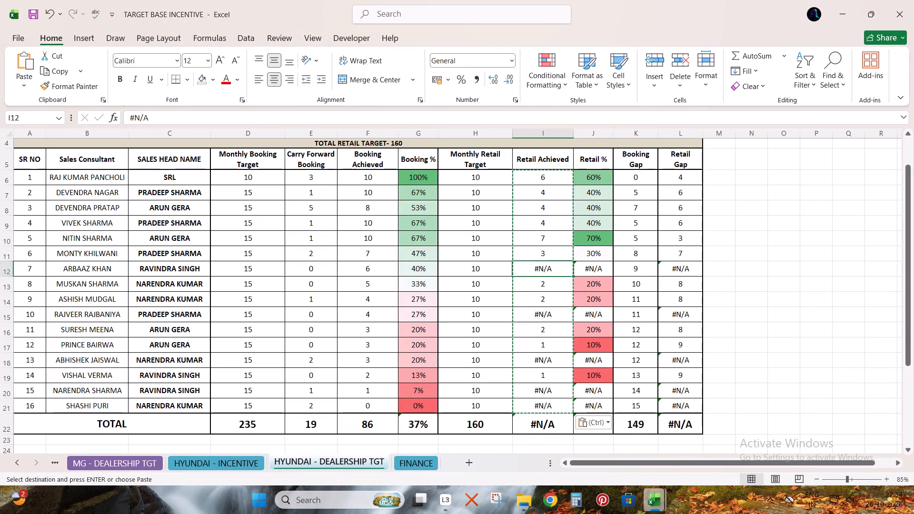
pyautogui.press('0')
pyautogui.press('Return')
pyautogui.press('Return')
pyautogui.press('Return')
pyautogui.press('0')
pyautogui.press('Return')
pyautogui.press('Return')
pyautogui.press('Return')
pyautogui.press('0')
pyautogui.press('Return')
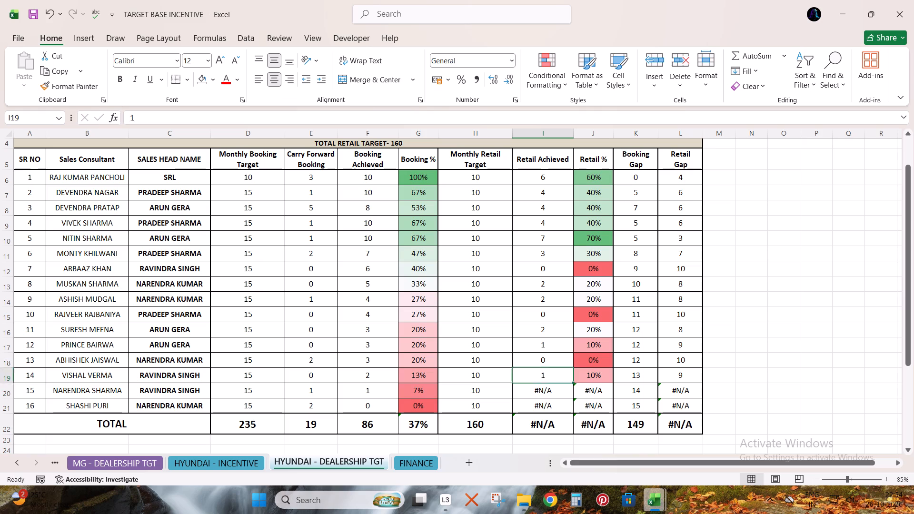
pyautogui.press('Return')
pyautogui.press('0')
pyautogui.press('Return')
pyautogui.press('0')
pyautogui.press('Return')
pyautogui.press('Up')
pyautogui.press('Left')
pyautogui.press('Up')
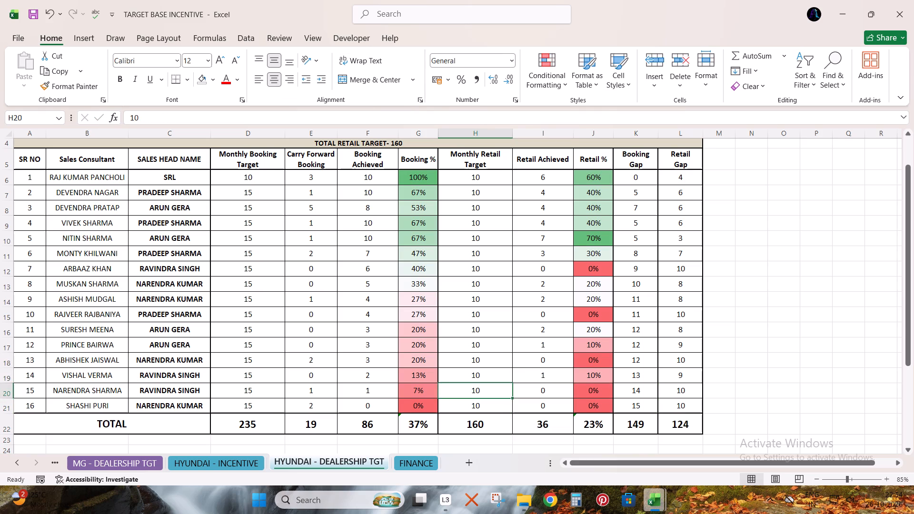
pyautogui.hotkey('ctrl', 's')
# Sort the consultant rows 6 to 21 by Booking % from largest to smallest.
pyautogui.press('Up')
pyautogui.press('Left')
pyautogui.press('Up')
pyautogui.hotkey('ctrl', 'Up')
pyautogui.press('Down')
pyautogui.hotkey('ctrl', 'shift', 'Down')
pyautogui.hotkey('shift', 'Up')
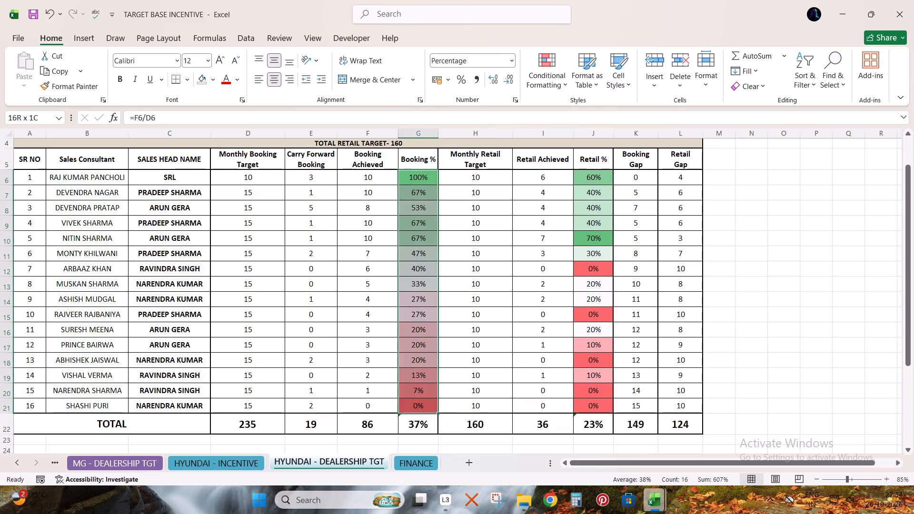
pyautogui.hotkey('shift', 'space')
pyautogui.scroll(1, 303, 227)
pyautogui.click(817, 83)
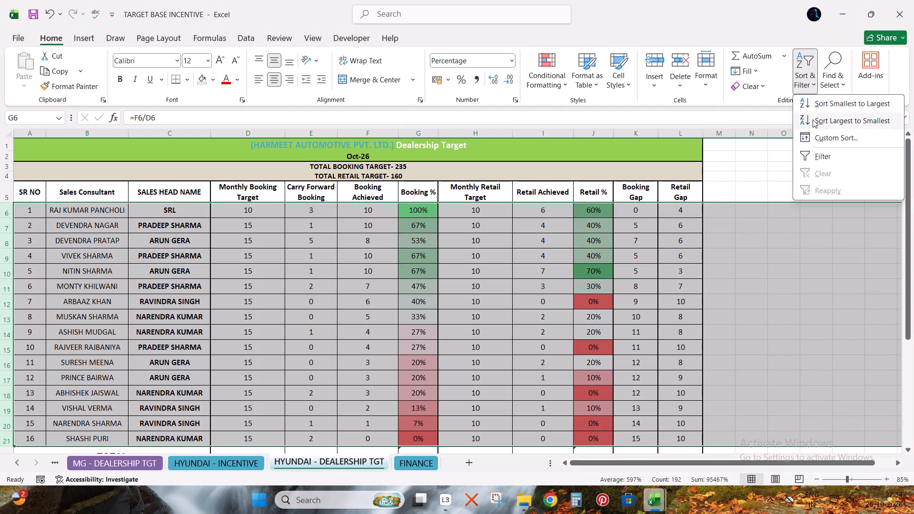
pyautogui.click(813, 120)
# Renumber the SR NO column sequentially from 1 by filling the series down to A20, and save the workbook.
pyautogui.moveTo(36, 214); pyautogui.dragTo(37, 222)
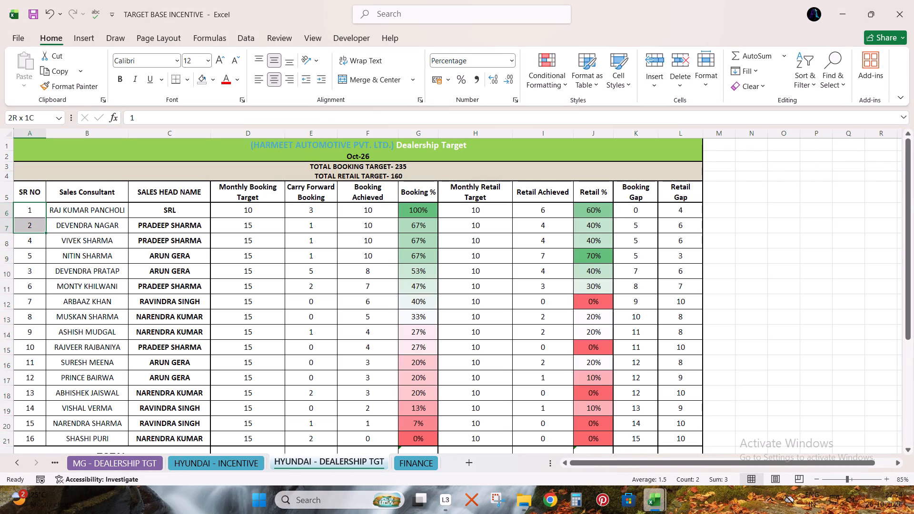
pyautogui.moveTo(37, 222); pyautogui.dragTo(37, 223)
pyautogui.moveTo(44, 233); pyautogui.dragTo(23, 427)
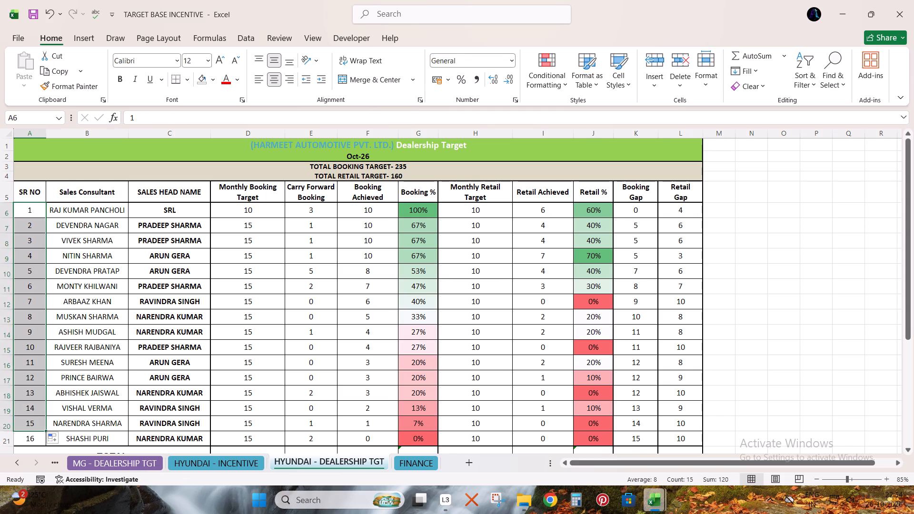
pyautogui.click(112, 357)
pyautogui.hotkey('ctrl', 's')
# Review the sorted dealership target table, its TOTAL row and the SALES STATUS block, saving the workbook again.
pyautogui.scroll(-2, 277, 324)
pyautogui.scroll(1, 298, 325)
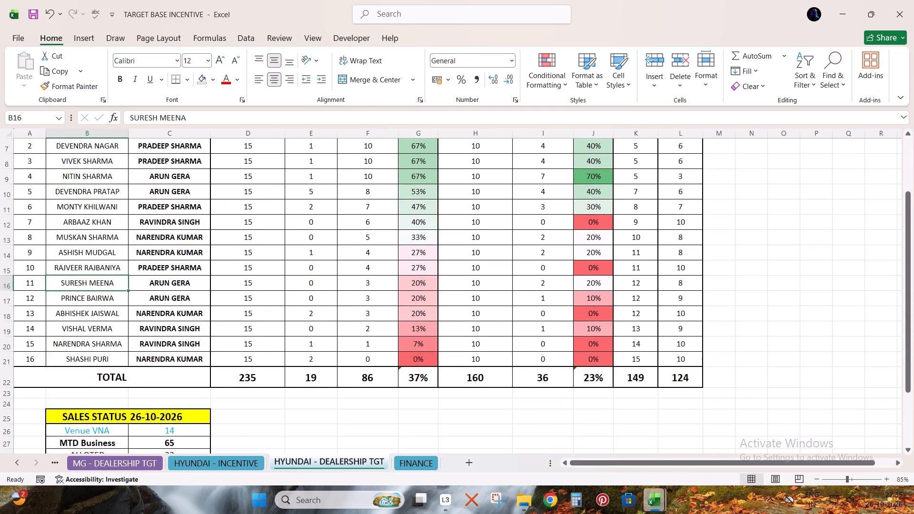
pyautogui.scroll(1, 298, 325)
pyautogui.scroll(-1, 298, 323)
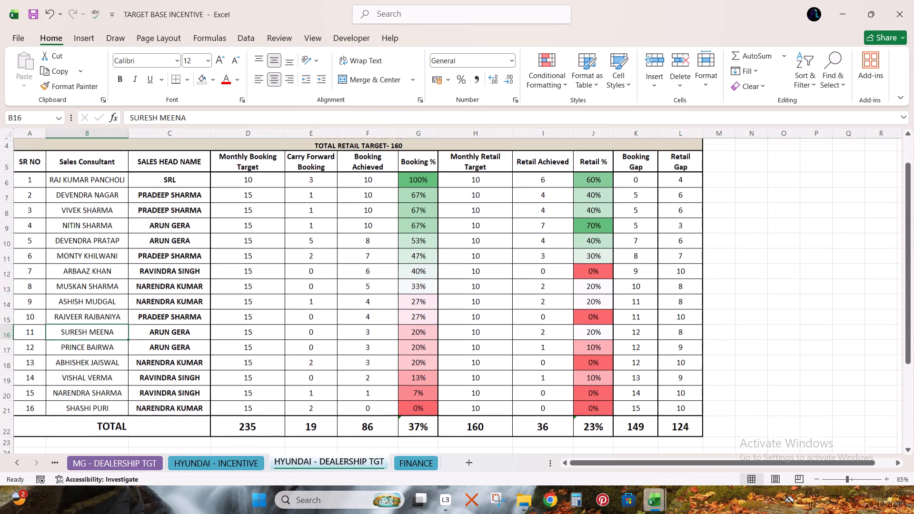
pyautogui.scroll(-3, 298, 321)
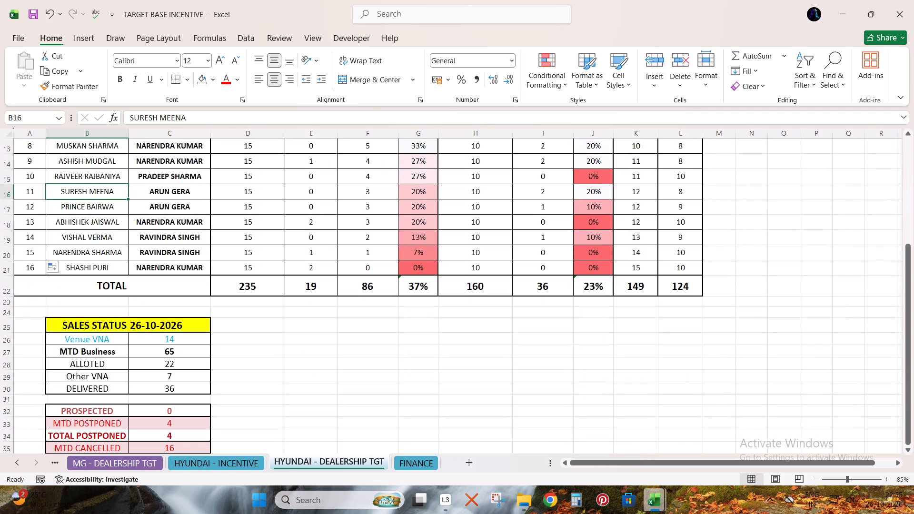
pyautogui.scroll(4, 391, 282)
pyautogui.hotkey('ctrl', 's')
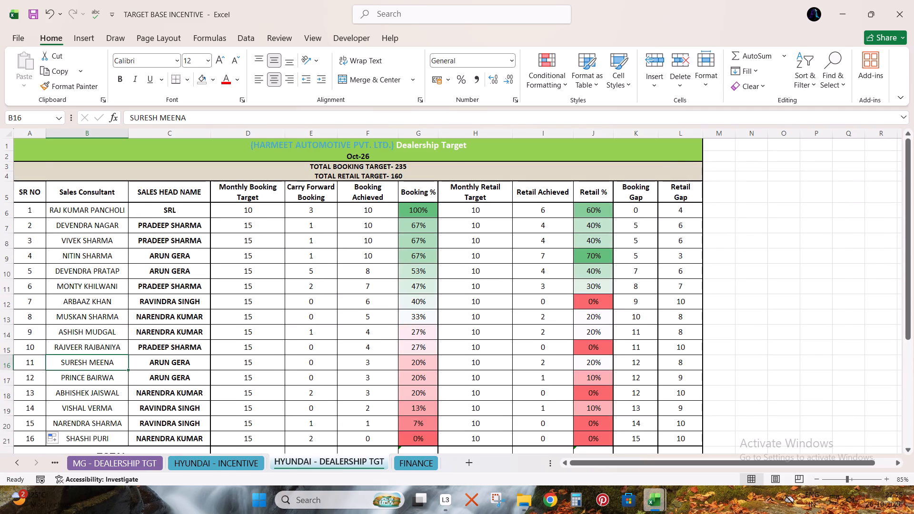
pyautogui.scroll(-1, 391, 283)
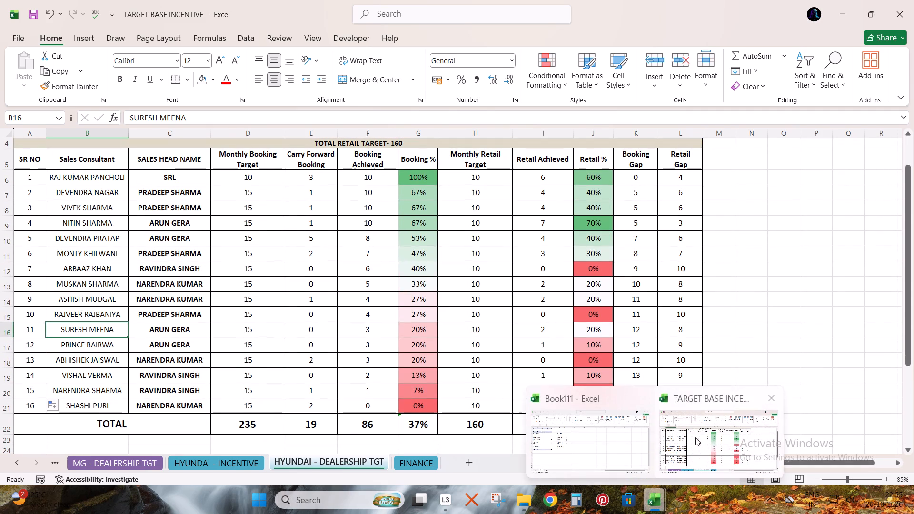
# Switch to Book111 and delete Sheet2 with the PivotTable.
pyautogui.click(582, 442)
pyautogui.rightClick(90, 460)
pyautogui.click(144, 312)
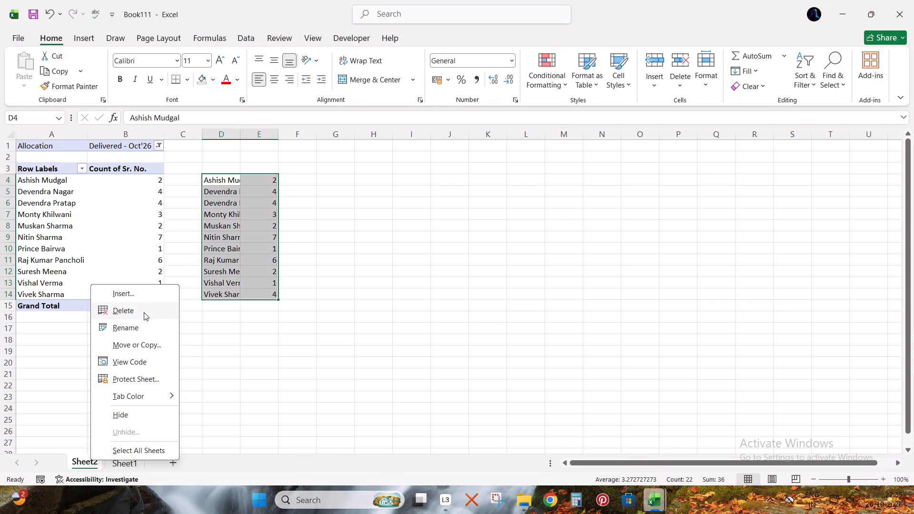
pyautogui.press('Return')
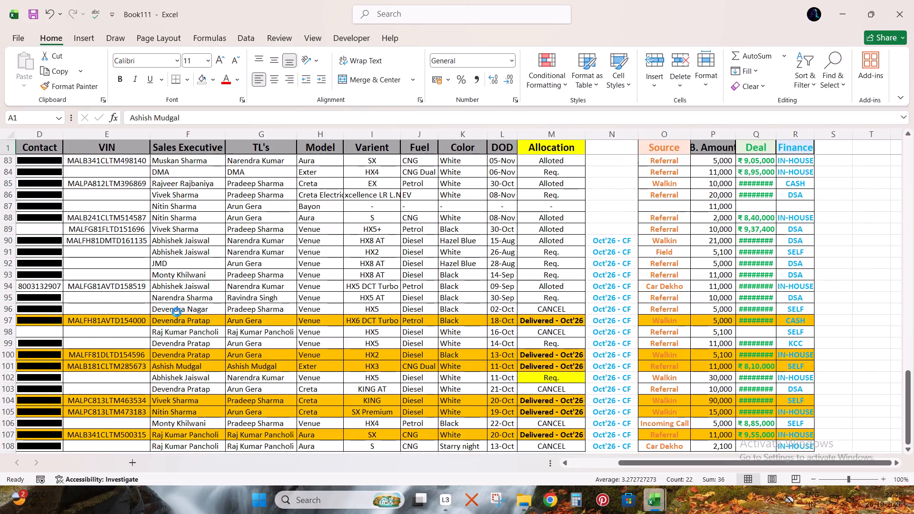
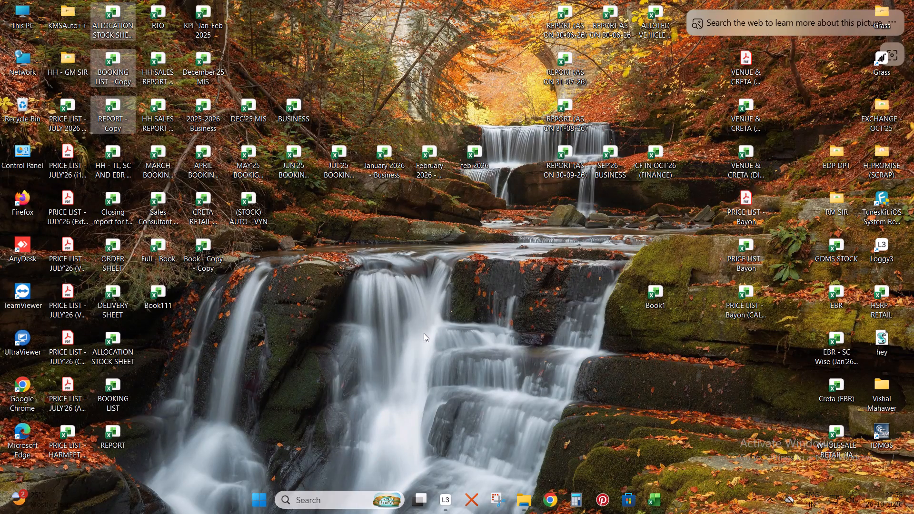
# Permanently delete the selected desktop copies of the ALLOCATION STOCK SHEET, BOOKING LIST and REPORT workbooks.
pyautogui.hotkey('shift', 'Delete')
pyautogui.press('Return')
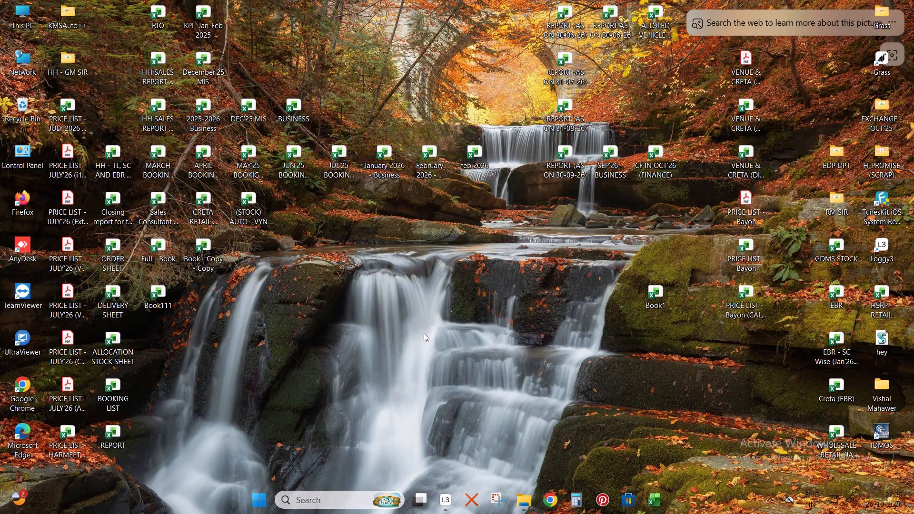
# Duplicate the current ALLOCATION STOCK SHEET, BOOKING LIST and REPORT workbooks on the desktop as fresh copies.
pyautogui.moveTo(111, 461); pyautogui.dragTo(124, 334)
pyautogui.hotkey('ctrl', 'c')
pyautogui.hotkey('ctrl', 'v')
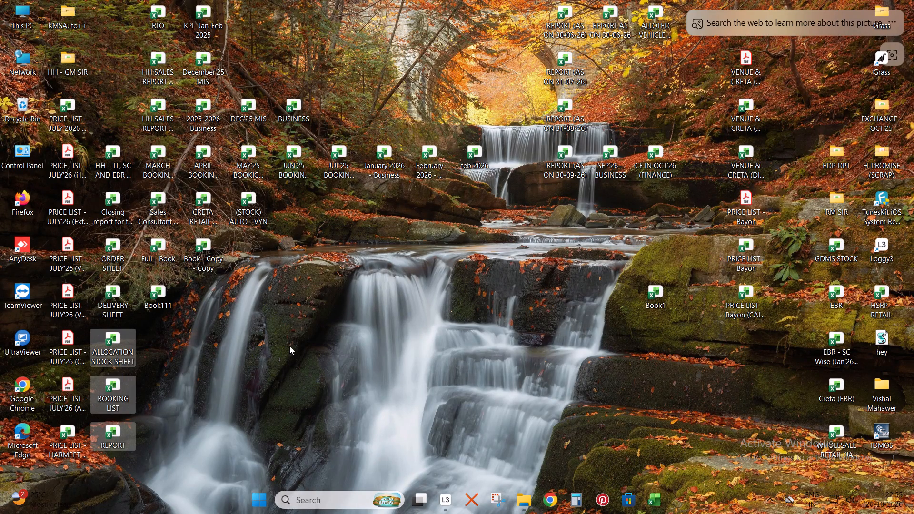
pyautogui.click(289, 346)
# Switch to the TARGET BASE INCENTIVE workbook and select the SALES STATUS block, B25:C35, on the HYUNDAI - DEALERSHIP TGT sheet.
pyautogui.click(644, 491)
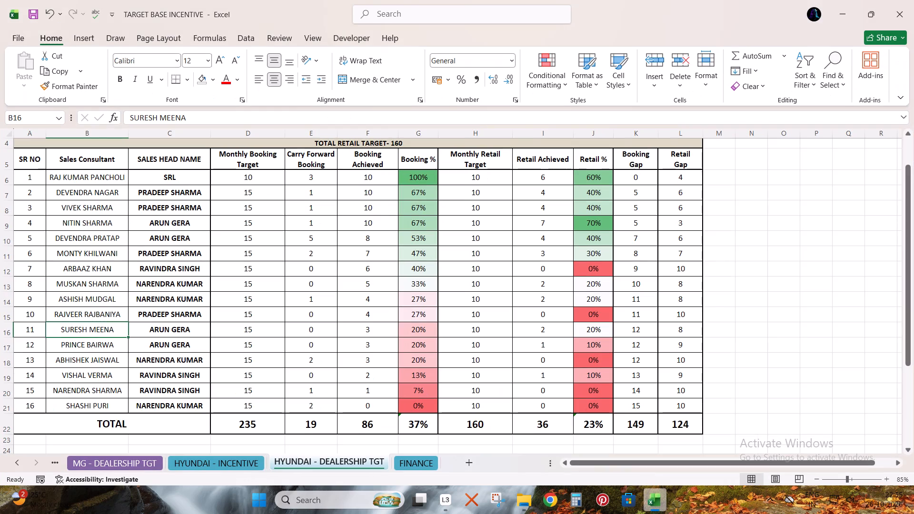
pyautogui.scroll(-4, 300, 422)
pyautogui.moveTo(95, 279); pyautogui.dragTo(169, 399)
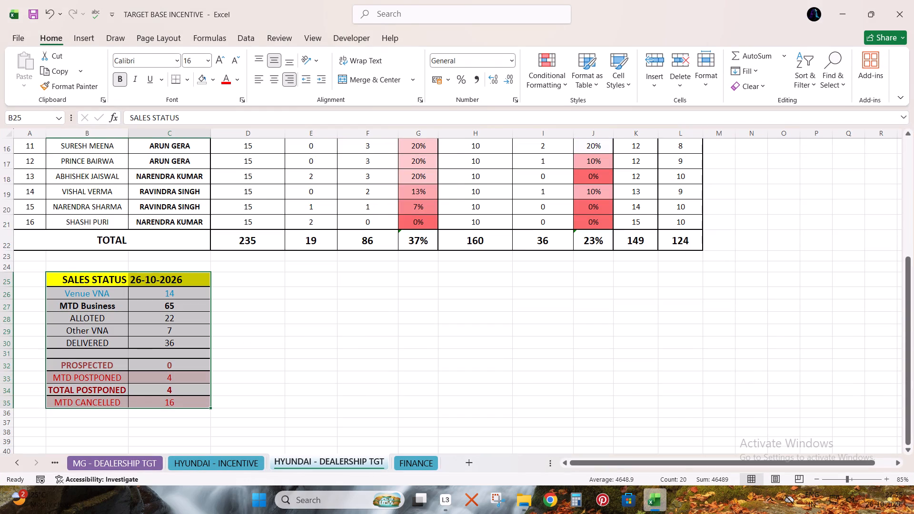
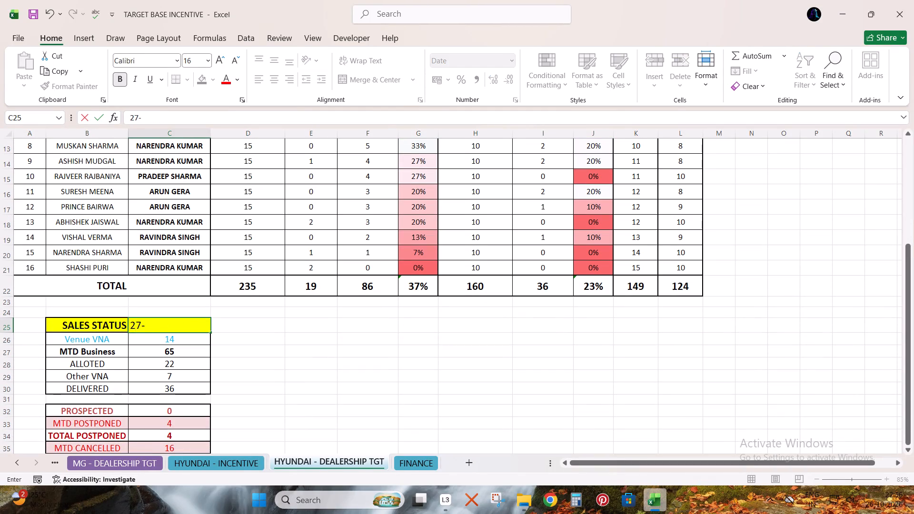
# Set the SALES STATUS date in cell C25 to 27-10-2026.
pyautogui.write('0')
pyautogui.press('Return')
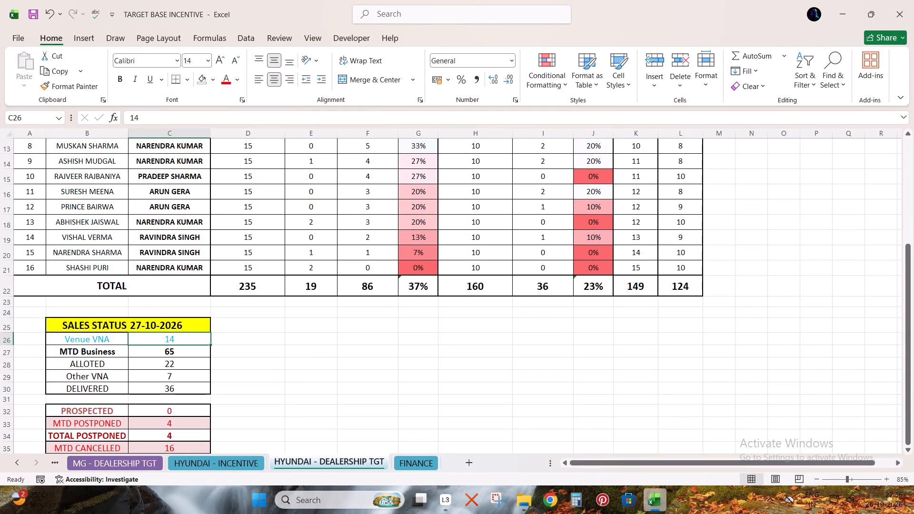
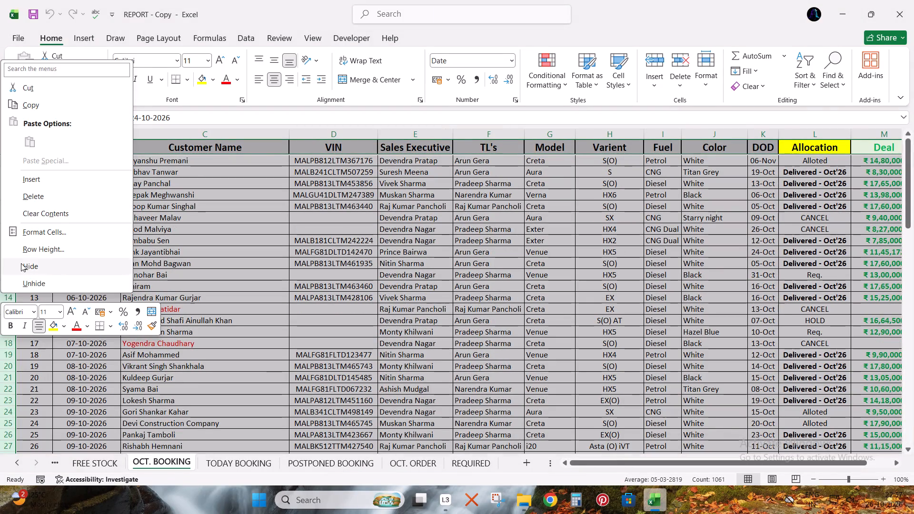
# Hide rows 2 to 86 and the VIN column on the OCT. BOOKING sheet.
pyautogui.click(21, 263)
pyautogui.click(329, 136)
pyautogui.rightClick(329, 136)
pyautogui.click(390, 340)
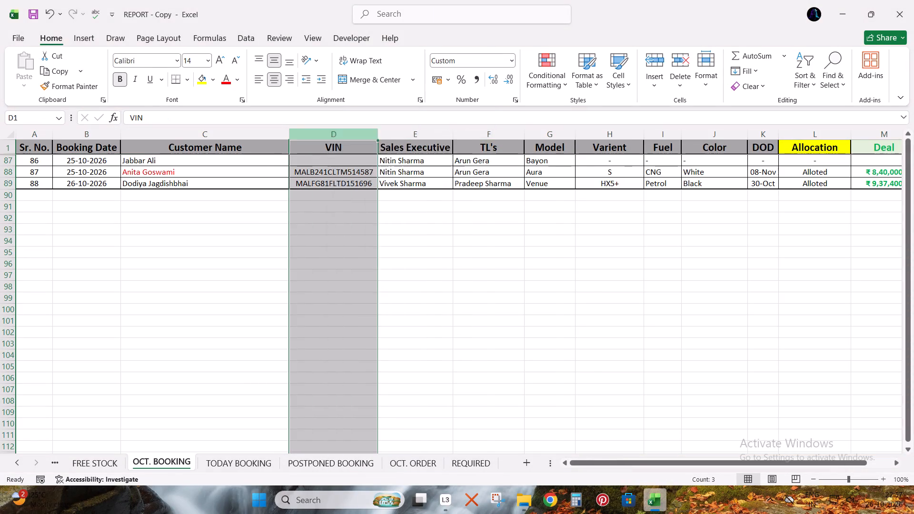
pyautogui.click(96, 215)
# Select the visible booking entries together with their header row, starting from the Booking Date column.
pyautogui.moveTo(81, 151); pyautogui.dragTo(518, 161)
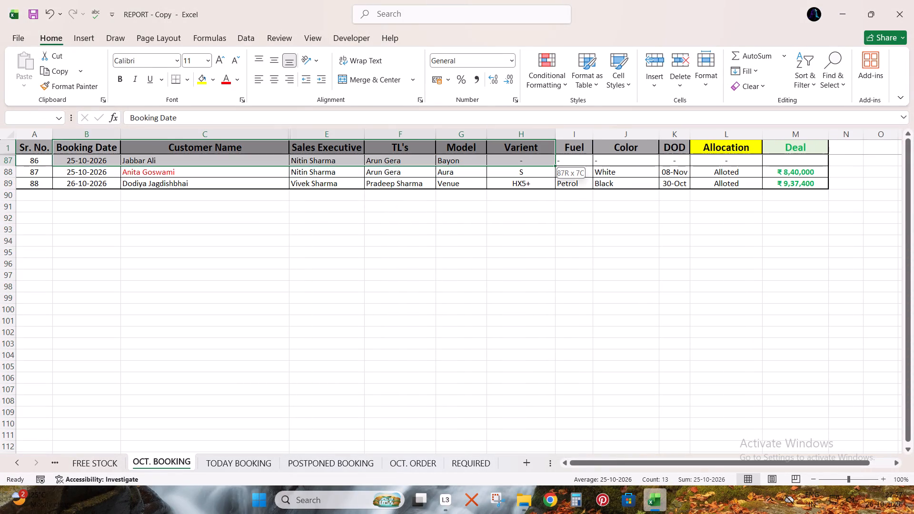
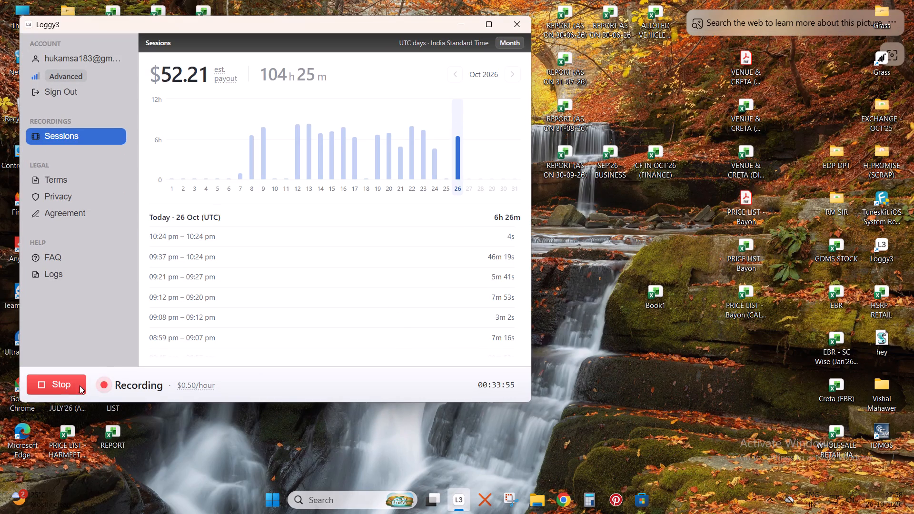
# Stop the running Loggy3 recording and close the Loggy3 window, leaving the desktop clear.
pyautogui.click(58, 383)
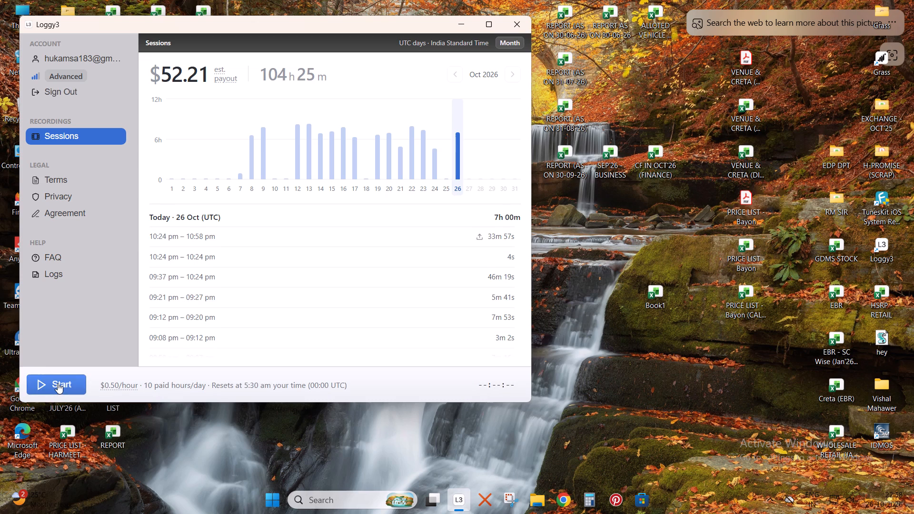
pyautogui.click(520, 16)
pyautogui.click(581, 274)
pyautogui.click(577, 261)
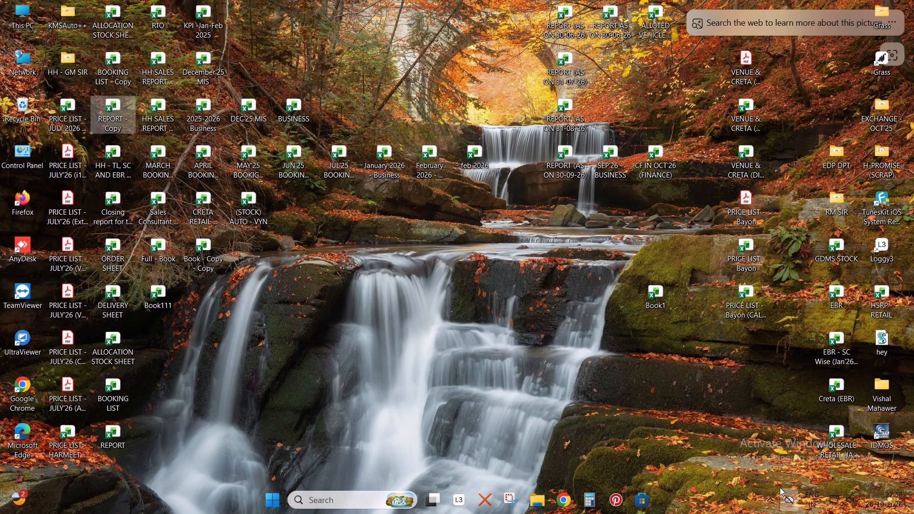
# Show the hidden system tray icons.
pyautogui.click(770, 491)
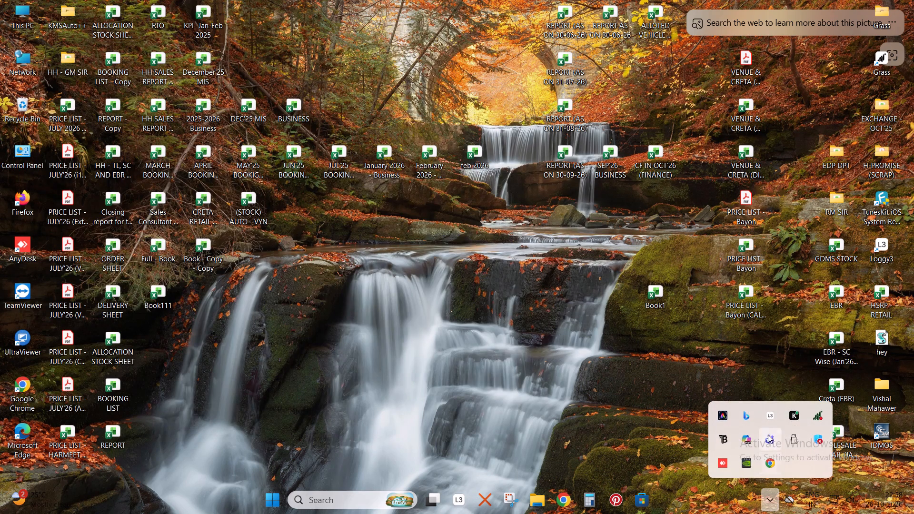
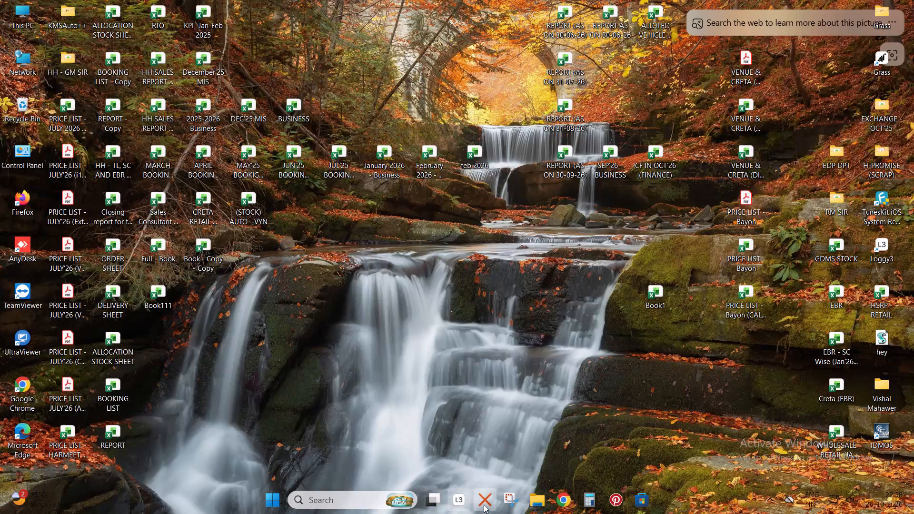
# Shut down the PC using the slide-to-shut-down shortcut and confirm the shutdown.
pyautogui.click(484, 504)
pyautogui.press('Return')
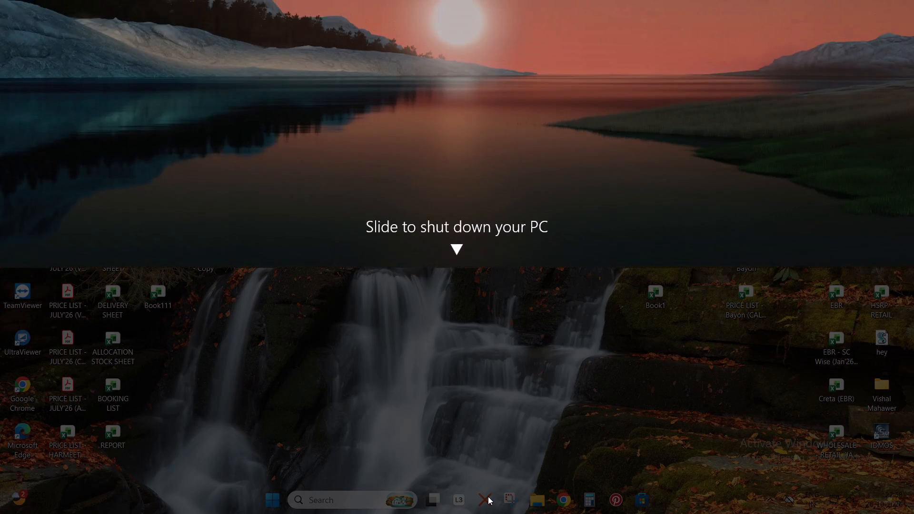
pyautogui.press('Return')
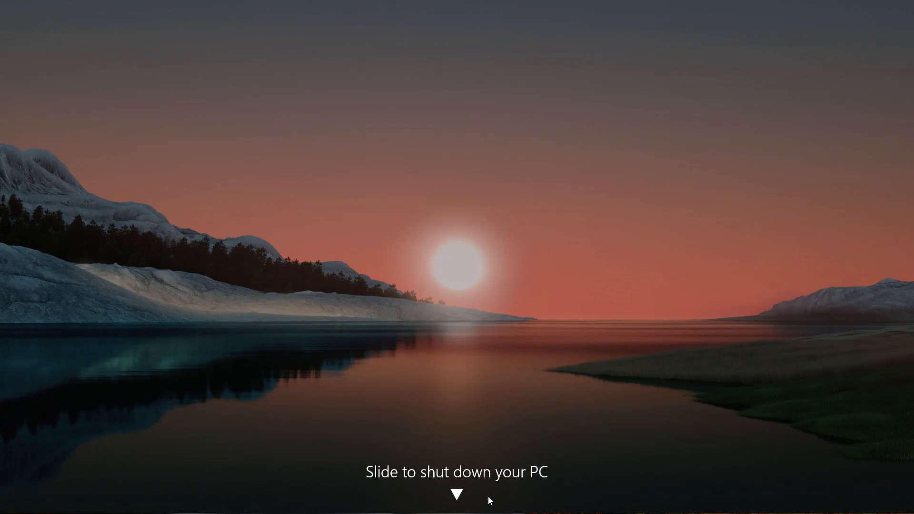